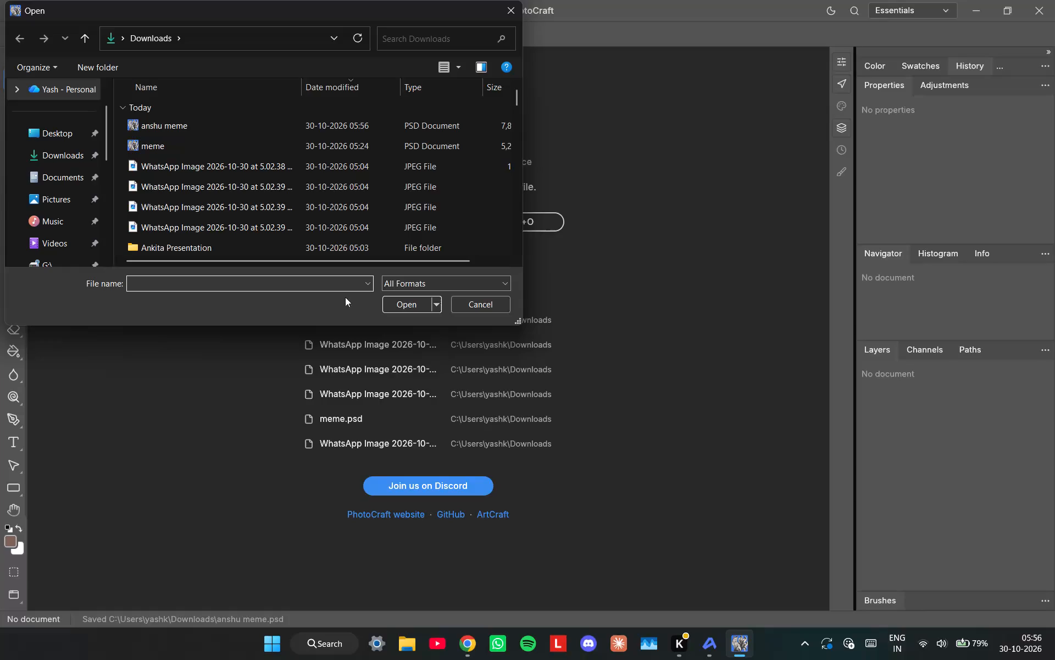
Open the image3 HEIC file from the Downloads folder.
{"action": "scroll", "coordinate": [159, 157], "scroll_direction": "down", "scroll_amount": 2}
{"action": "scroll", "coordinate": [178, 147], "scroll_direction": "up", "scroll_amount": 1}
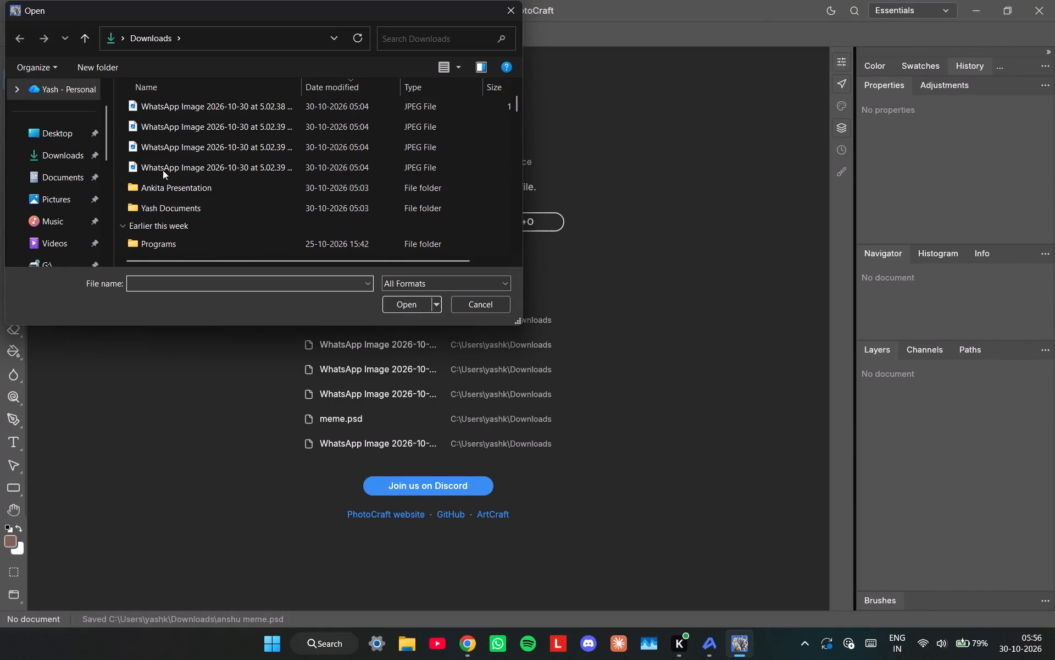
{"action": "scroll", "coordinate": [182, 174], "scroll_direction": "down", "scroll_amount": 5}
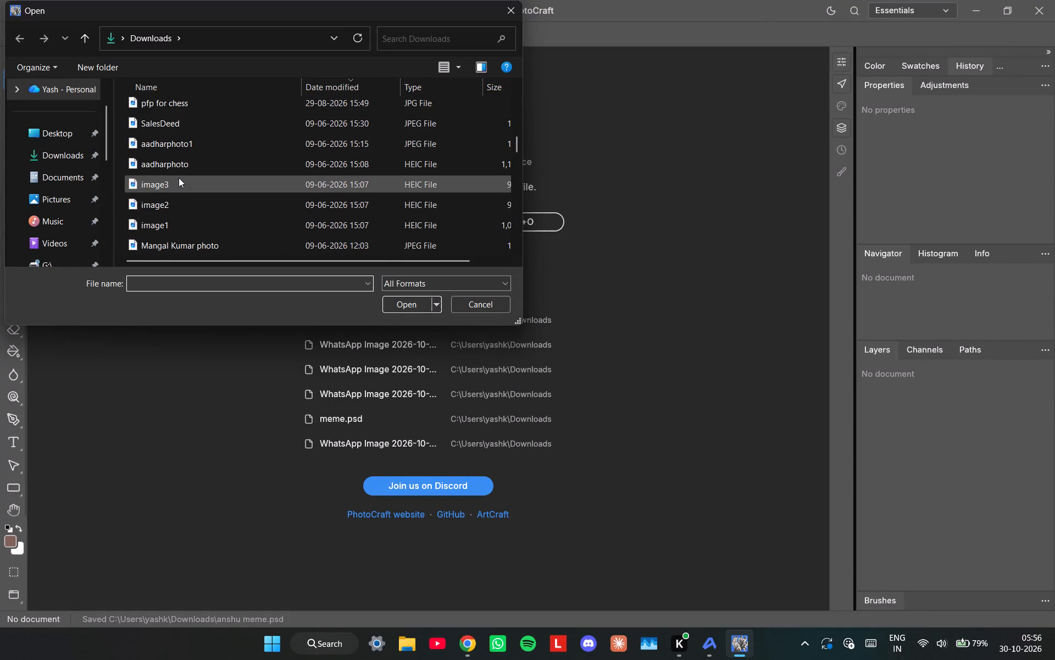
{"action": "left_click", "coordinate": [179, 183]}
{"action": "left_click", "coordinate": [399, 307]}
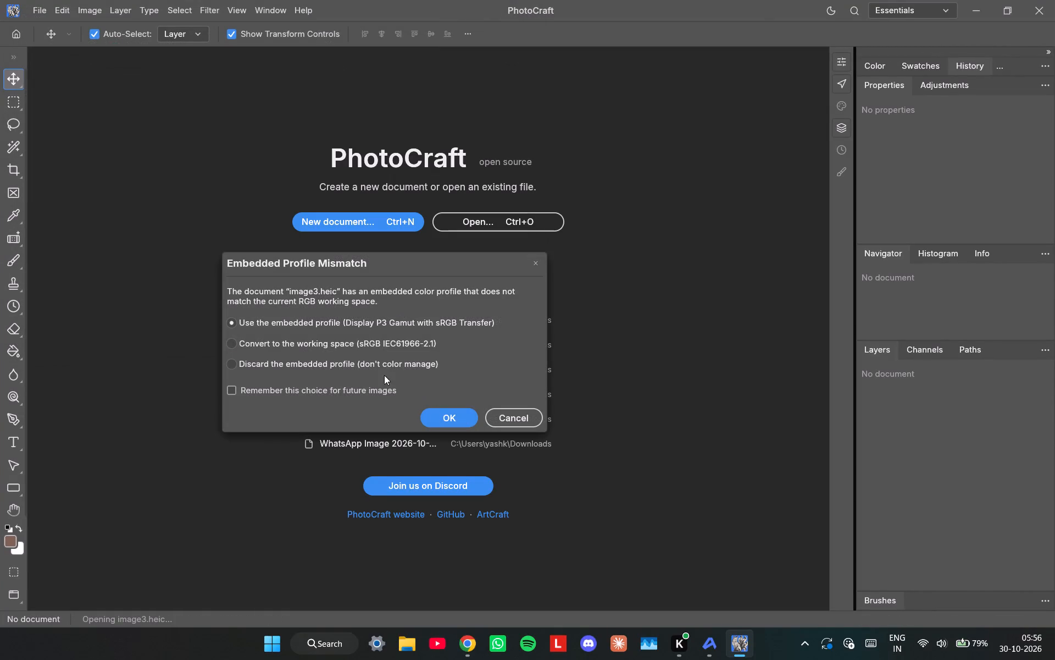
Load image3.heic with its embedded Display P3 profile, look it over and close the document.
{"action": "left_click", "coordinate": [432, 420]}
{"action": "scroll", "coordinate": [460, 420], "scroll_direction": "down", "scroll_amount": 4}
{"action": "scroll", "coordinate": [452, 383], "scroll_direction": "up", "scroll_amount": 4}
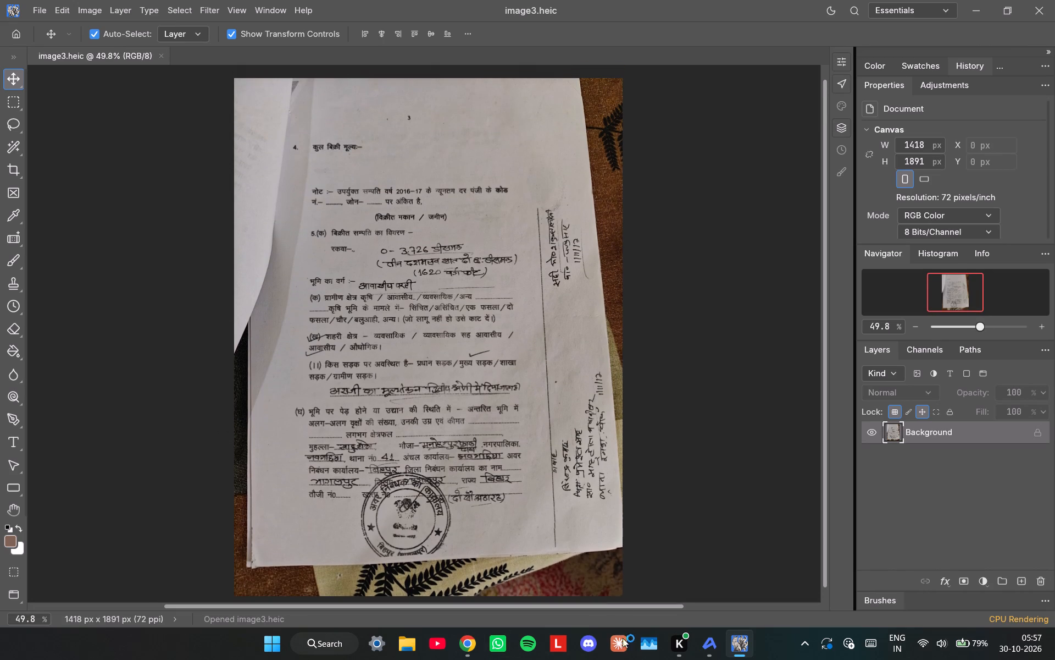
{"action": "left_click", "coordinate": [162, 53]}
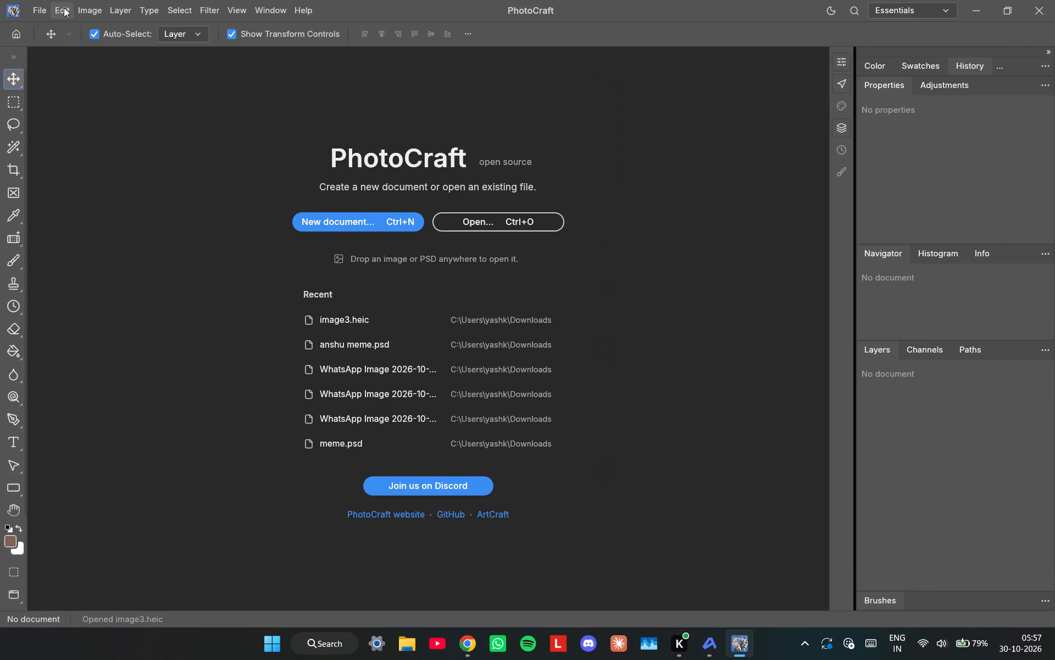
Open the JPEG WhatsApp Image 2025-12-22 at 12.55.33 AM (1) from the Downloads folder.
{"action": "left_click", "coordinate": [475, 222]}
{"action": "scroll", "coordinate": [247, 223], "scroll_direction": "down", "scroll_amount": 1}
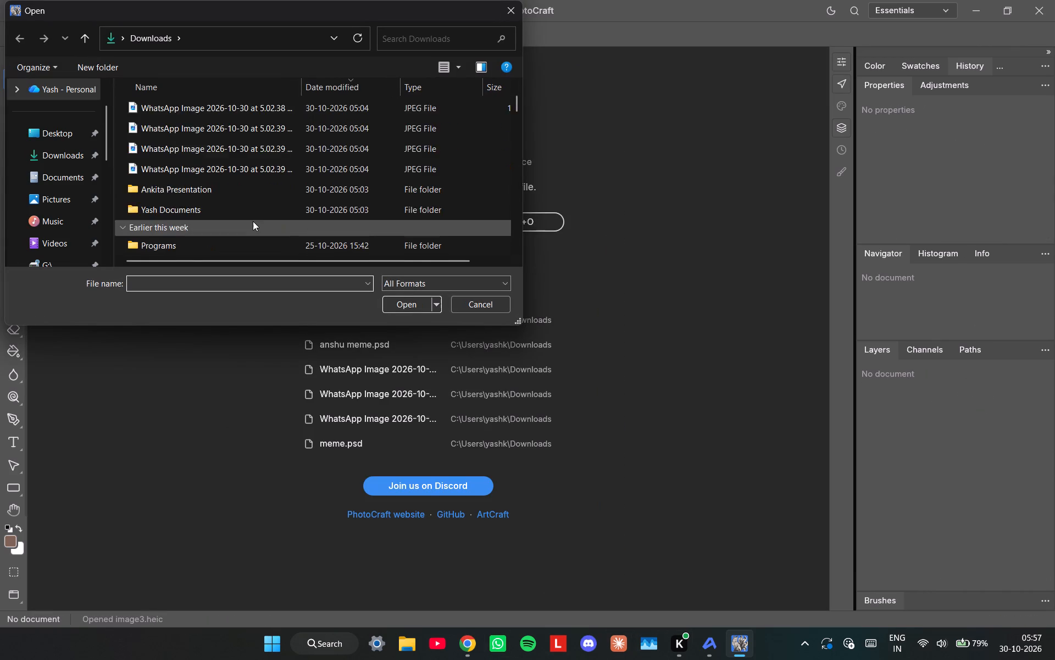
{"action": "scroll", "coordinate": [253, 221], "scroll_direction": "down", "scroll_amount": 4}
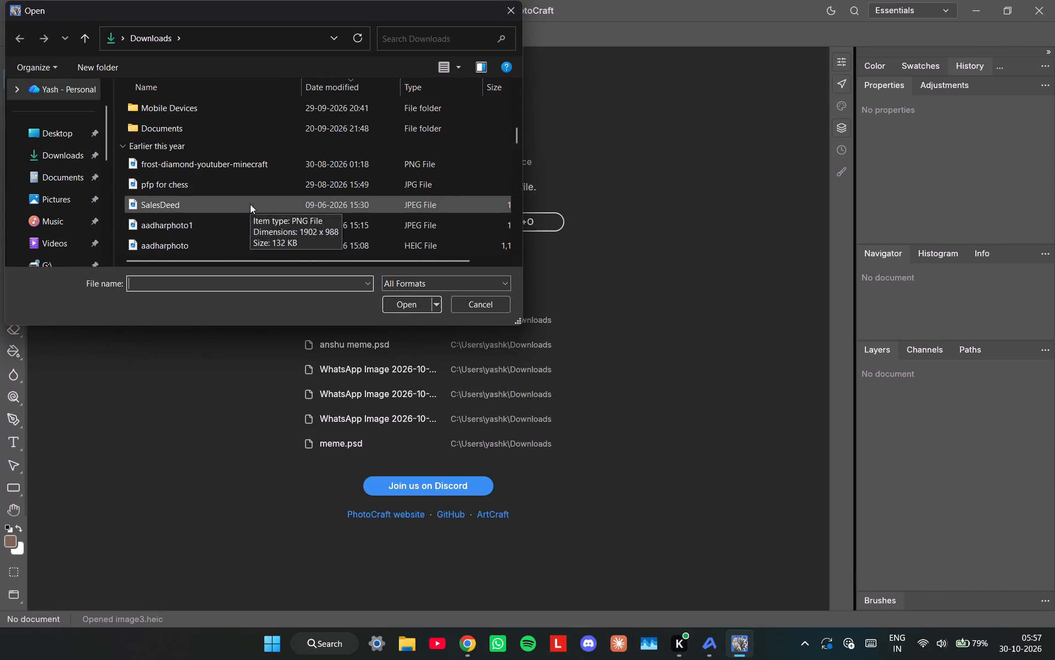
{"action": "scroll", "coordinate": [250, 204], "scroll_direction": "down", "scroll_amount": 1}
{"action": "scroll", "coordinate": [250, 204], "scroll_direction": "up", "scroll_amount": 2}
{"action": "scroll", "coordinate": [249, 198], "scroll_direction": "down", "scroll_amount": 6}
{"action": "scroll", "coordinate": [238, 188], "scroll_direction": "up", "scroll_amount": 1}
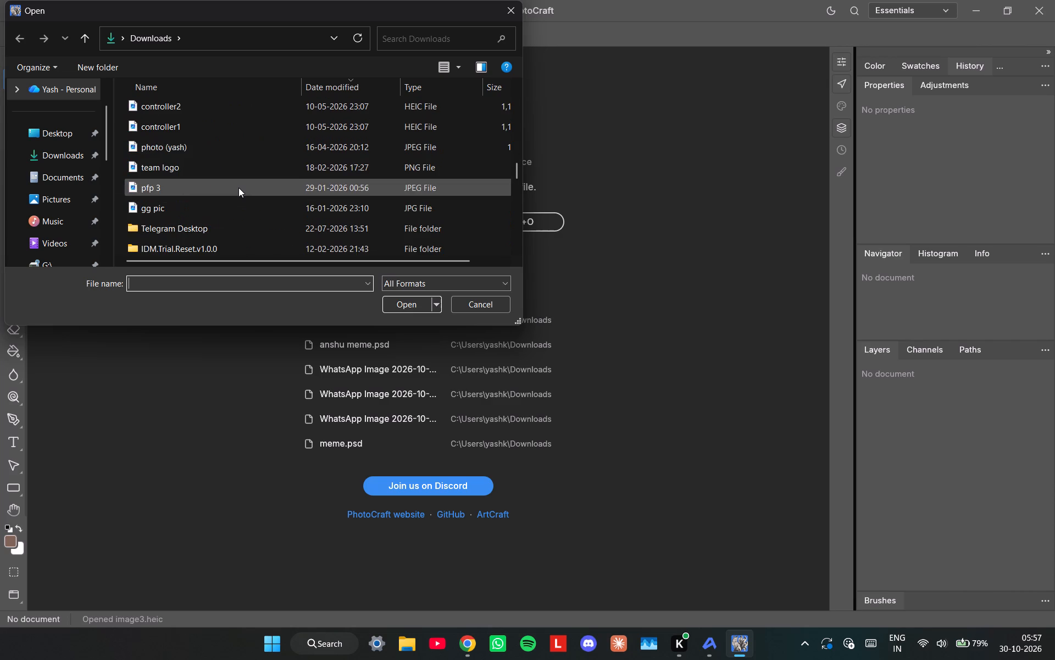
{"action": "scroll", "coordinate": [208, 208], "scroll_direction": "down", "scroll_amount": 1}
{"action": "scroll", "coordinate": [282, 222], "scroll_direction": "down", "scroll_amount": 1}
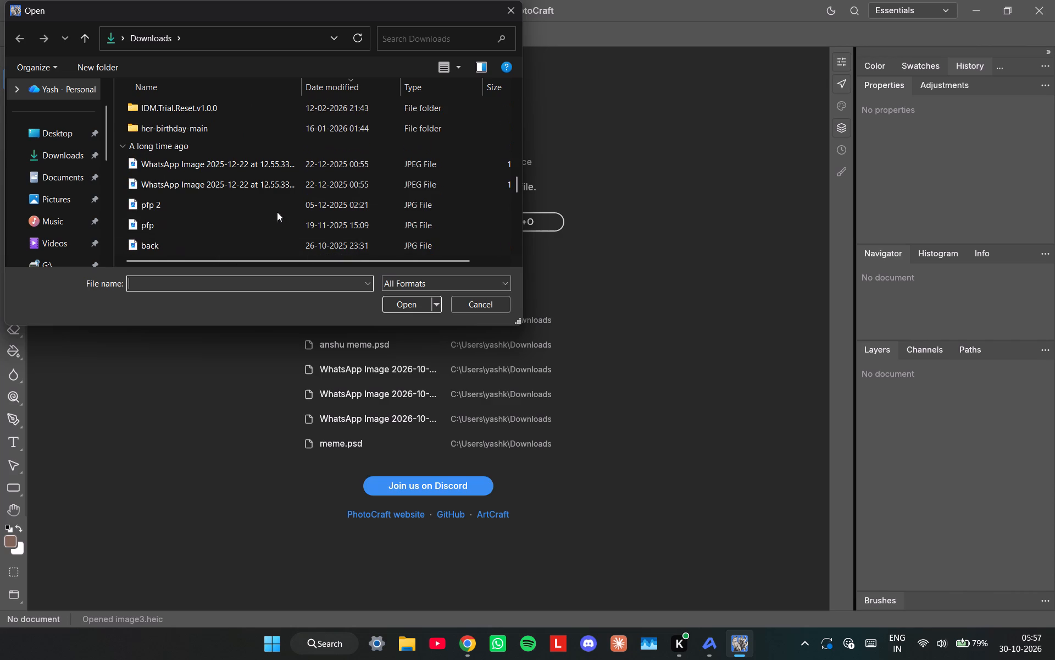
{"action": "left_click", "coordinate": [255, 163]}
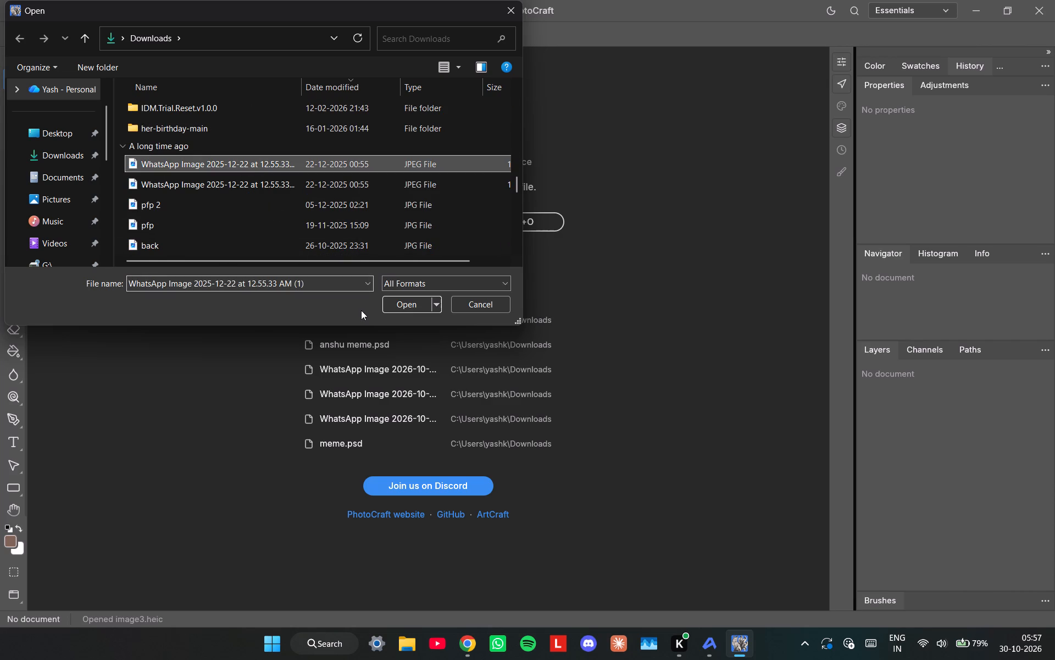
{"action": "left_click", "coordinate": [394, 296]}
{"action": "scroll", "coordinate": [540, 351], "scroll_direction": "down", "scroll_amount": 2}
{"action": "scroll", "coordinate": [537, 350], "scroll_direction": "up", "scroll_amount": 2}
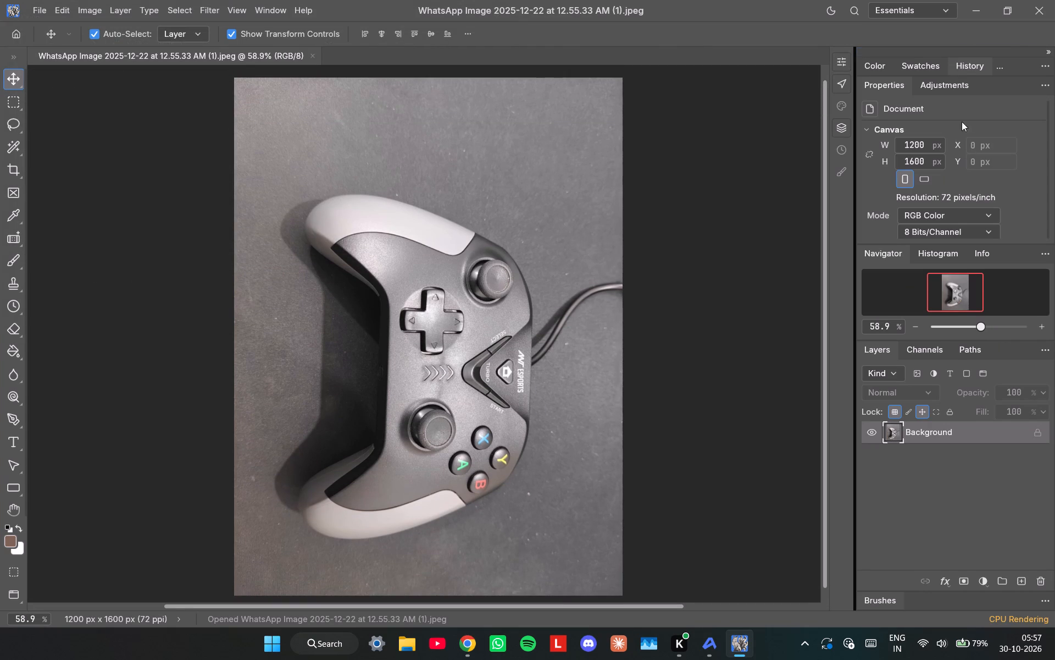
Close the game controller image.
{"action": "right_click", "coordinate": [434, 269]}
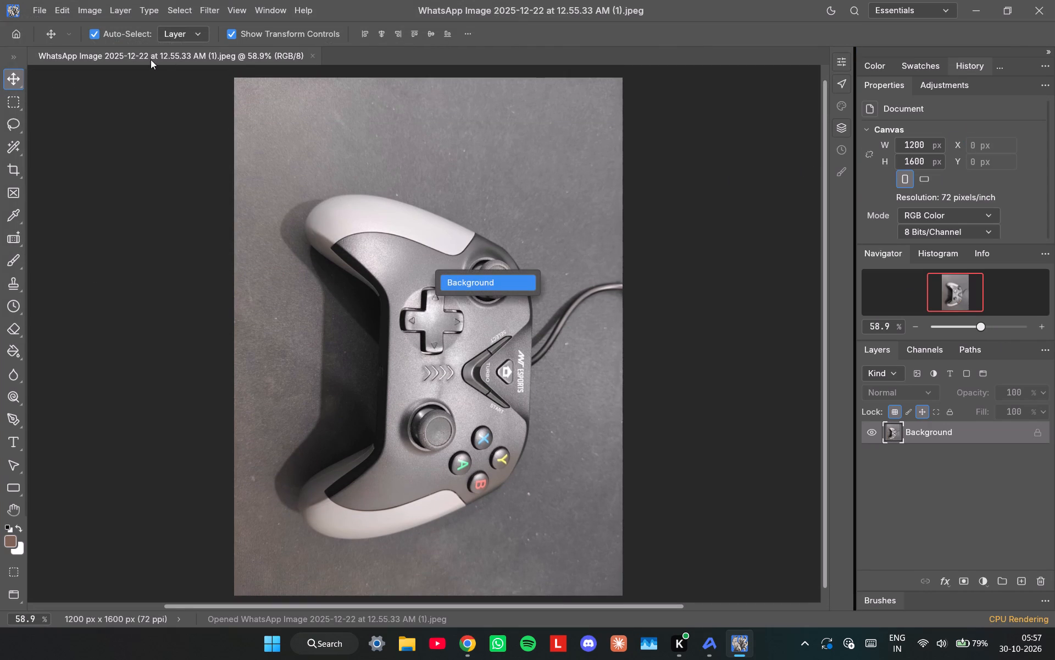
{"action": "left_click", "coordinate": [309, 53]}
Browse the Downloads folder for another image to open.
{"action": "left_click", "coordinate": [50, 5]}
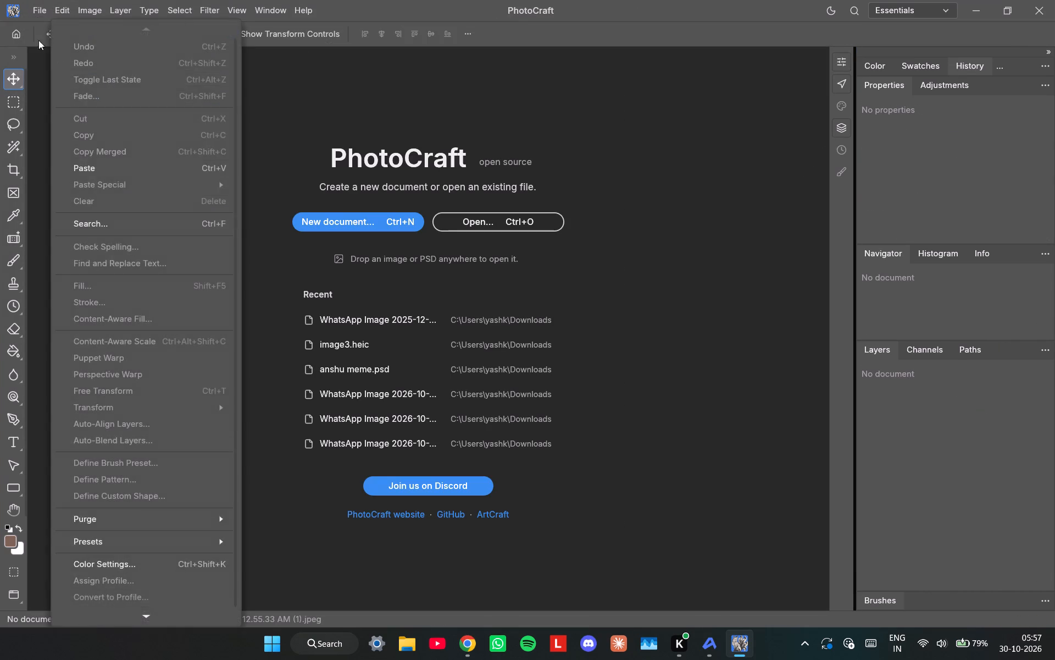
{"action": "left_click", "coordinate": [530, 228]}
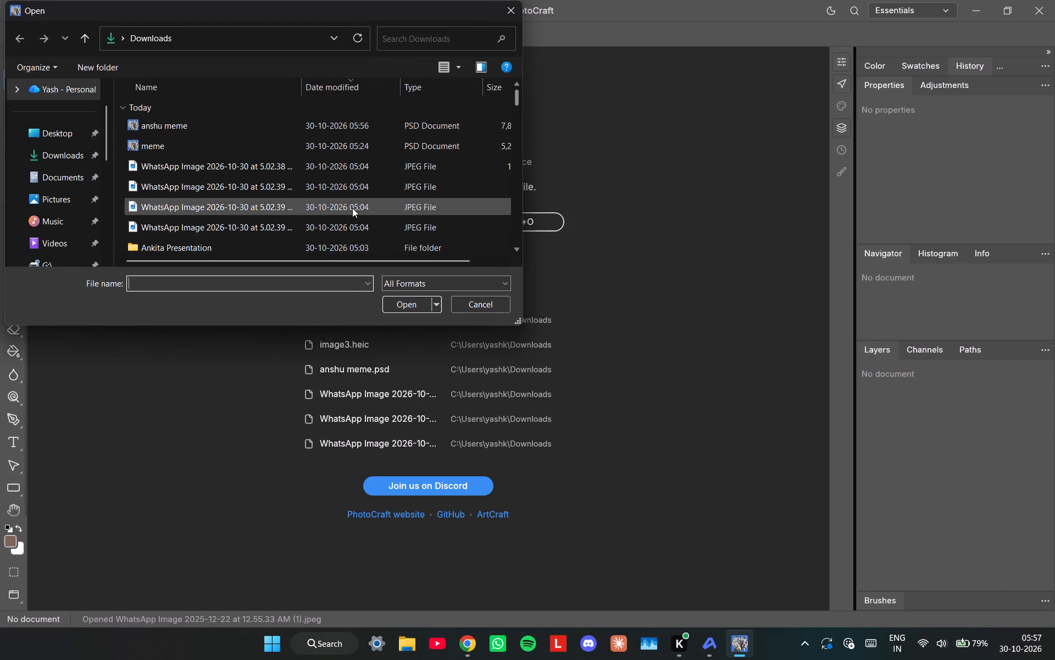
Open the bgmi thumbnail JPG from the Downloads folder.
{"action": "scroll", "coordinate": [341, 199], "scroll_direction": "down", "scroll_amount": 7}
{"action": "scroll", "coordinate": [339, 190], "scroll_direction": "up", "scroll_amount": 2}
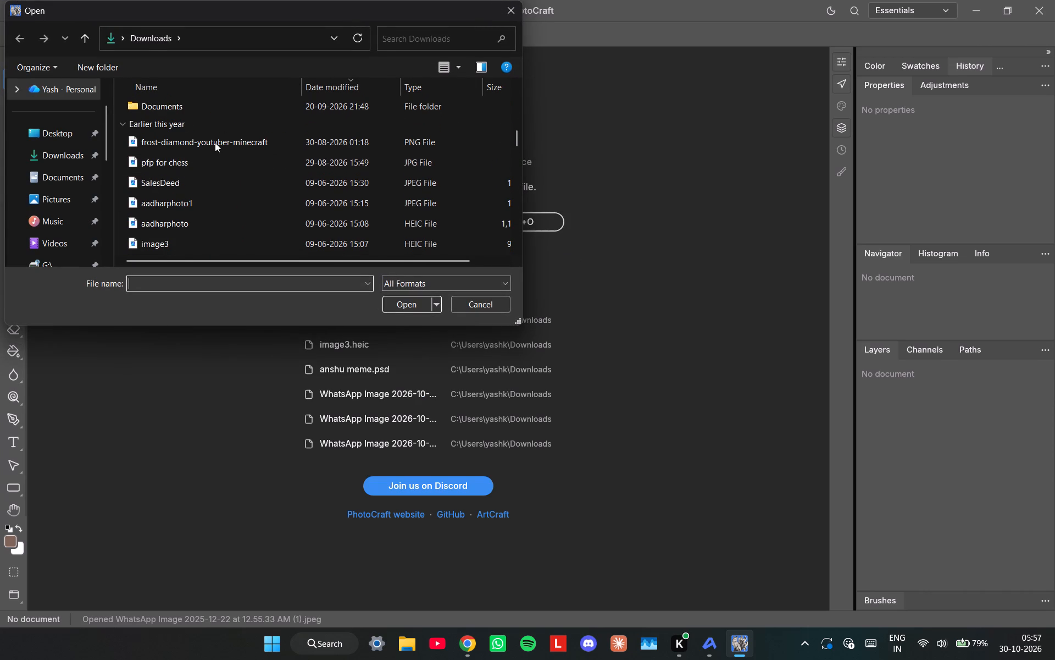
{"action": "scroll", "coordinate": [218, 166], "scroll_direction": "down", "scroll_amount": 8}
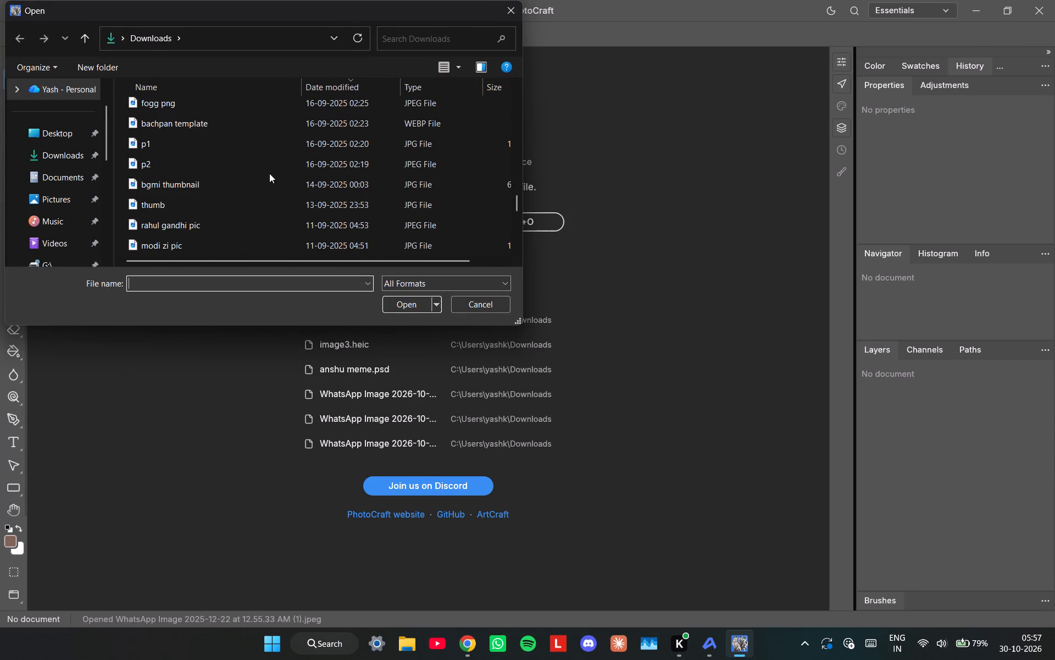
{"action": "left_click", "coordinate": [283, 187]}
{"action": "left_click", "coordinate": [405, 311]}
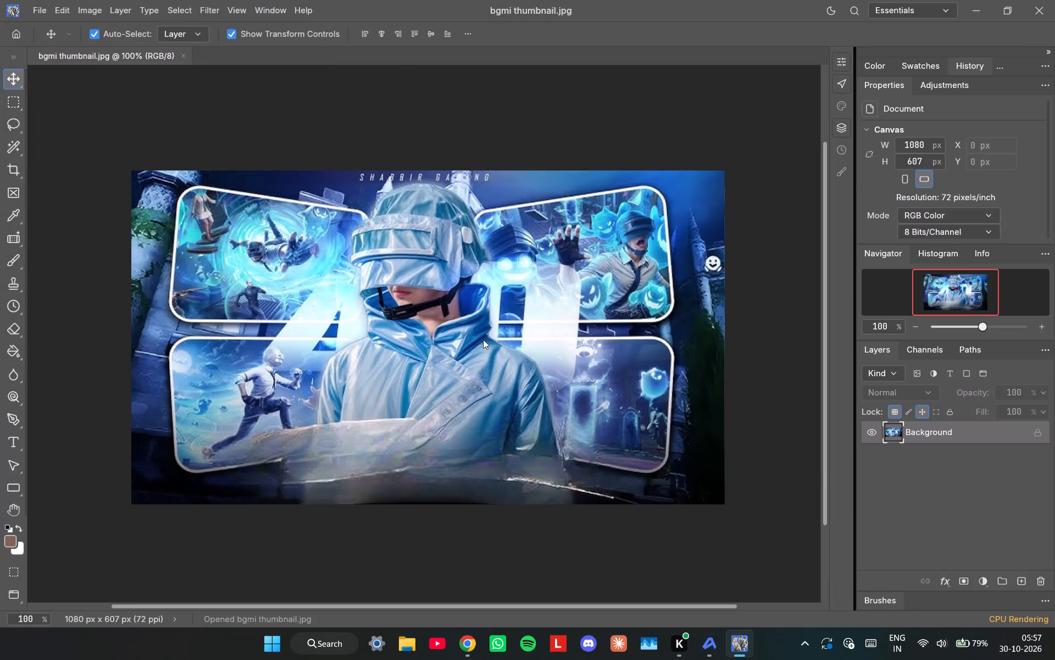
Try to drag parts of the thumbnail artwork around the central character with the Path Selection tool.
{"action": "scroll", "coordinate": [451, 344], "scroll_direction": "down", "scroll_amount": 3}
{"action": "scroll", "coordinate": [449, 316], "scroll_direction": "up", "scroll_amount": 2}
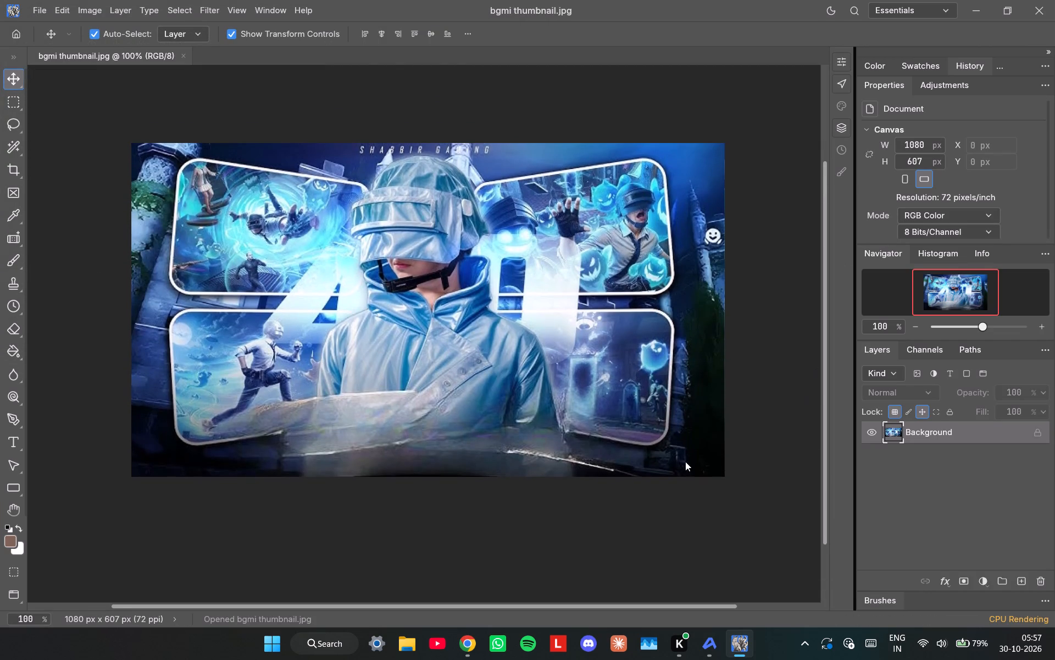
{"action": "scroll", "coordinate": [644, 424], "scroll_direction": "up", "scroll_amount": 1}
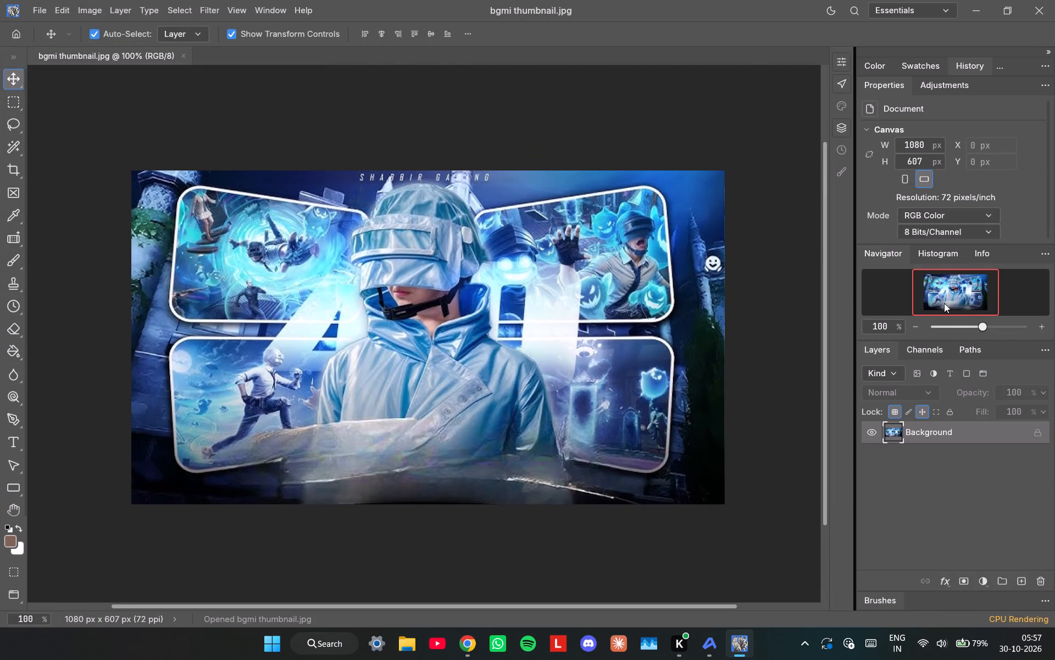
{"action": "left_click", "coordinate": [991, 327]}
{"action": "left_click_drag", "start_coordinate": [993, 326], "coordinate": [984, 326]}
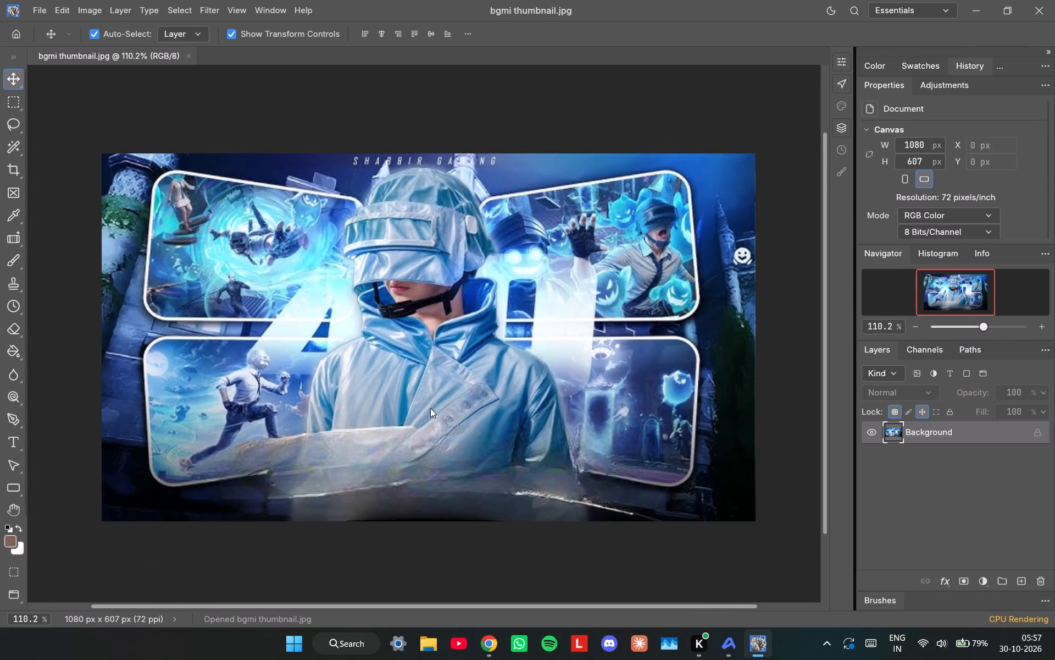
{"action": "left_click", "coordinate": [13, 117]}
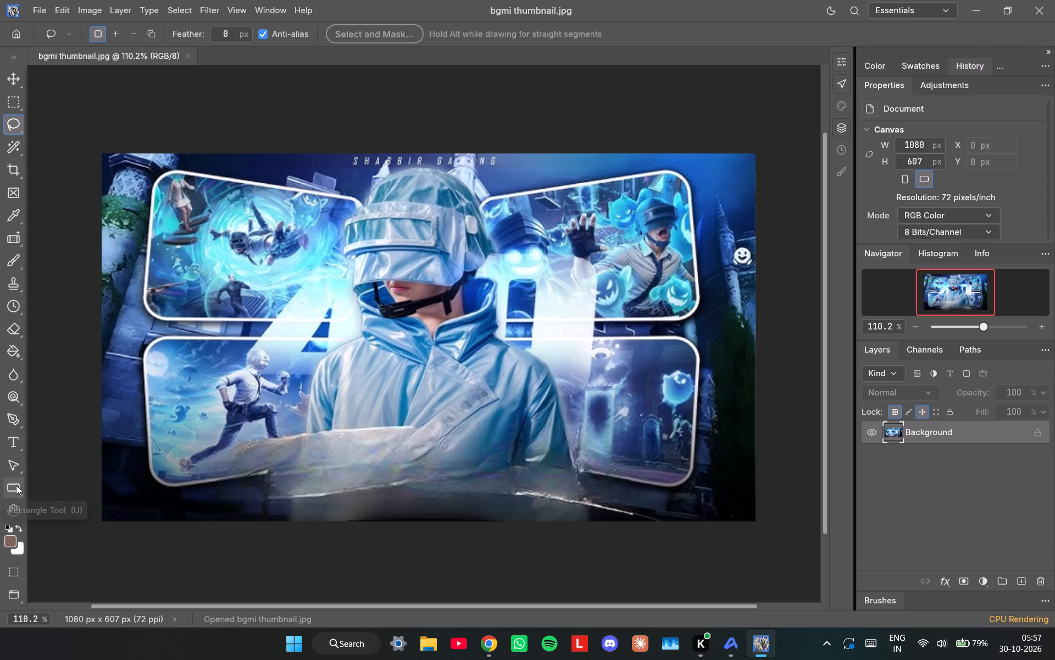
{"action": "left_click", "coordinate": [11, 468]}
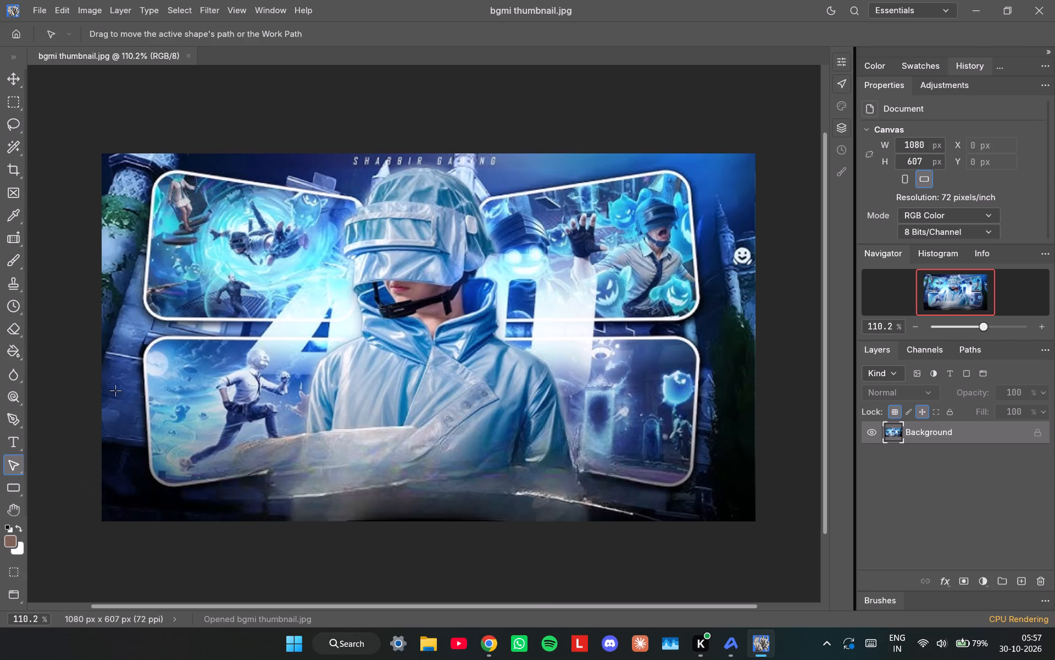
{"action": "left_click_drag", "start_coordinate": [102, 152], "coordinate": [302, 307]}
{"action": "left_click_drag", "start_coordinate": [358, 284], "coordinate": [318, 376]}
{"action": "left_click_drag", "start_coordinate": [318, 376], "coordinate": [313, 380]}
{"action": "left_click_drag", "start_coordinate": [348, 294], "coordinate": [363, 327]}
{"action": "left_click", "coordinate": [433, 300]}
Select an area on the falling character in the artwork's upper-left frame with the Magic Wand at tolerance 32.
{"action": "left_click", "coordinate": [20, 152]}
{"action": "left_click_drag", "start_coordinate": [273, 256], "coordinate": [279, 260]}
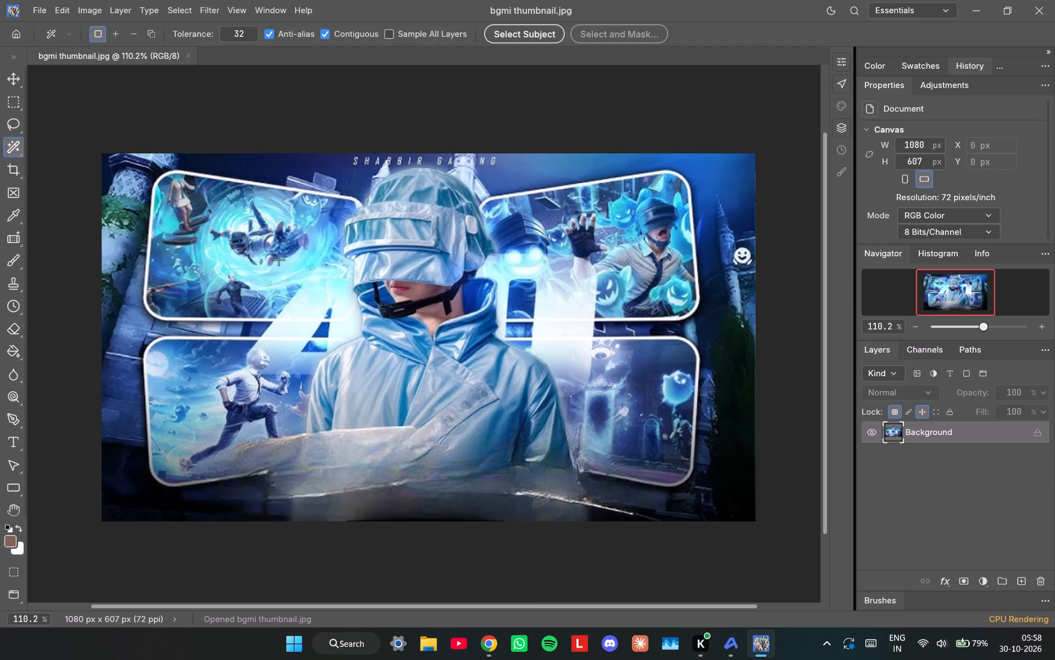
{"action": "left_click_drag", "start_coordinate": [279, 260], "coordinate": [481, 327]}
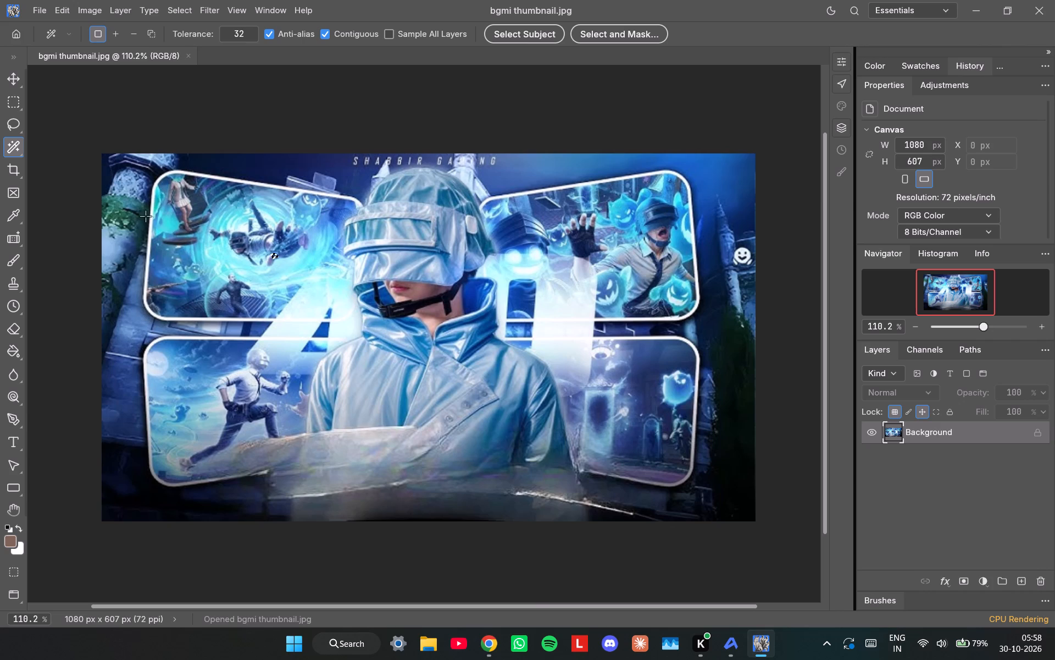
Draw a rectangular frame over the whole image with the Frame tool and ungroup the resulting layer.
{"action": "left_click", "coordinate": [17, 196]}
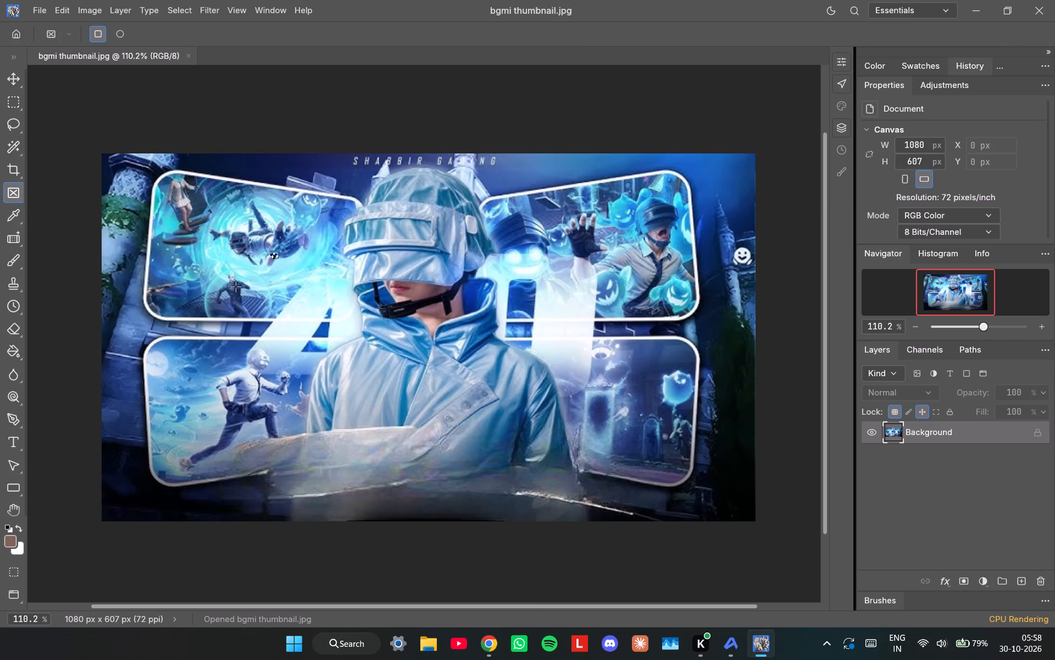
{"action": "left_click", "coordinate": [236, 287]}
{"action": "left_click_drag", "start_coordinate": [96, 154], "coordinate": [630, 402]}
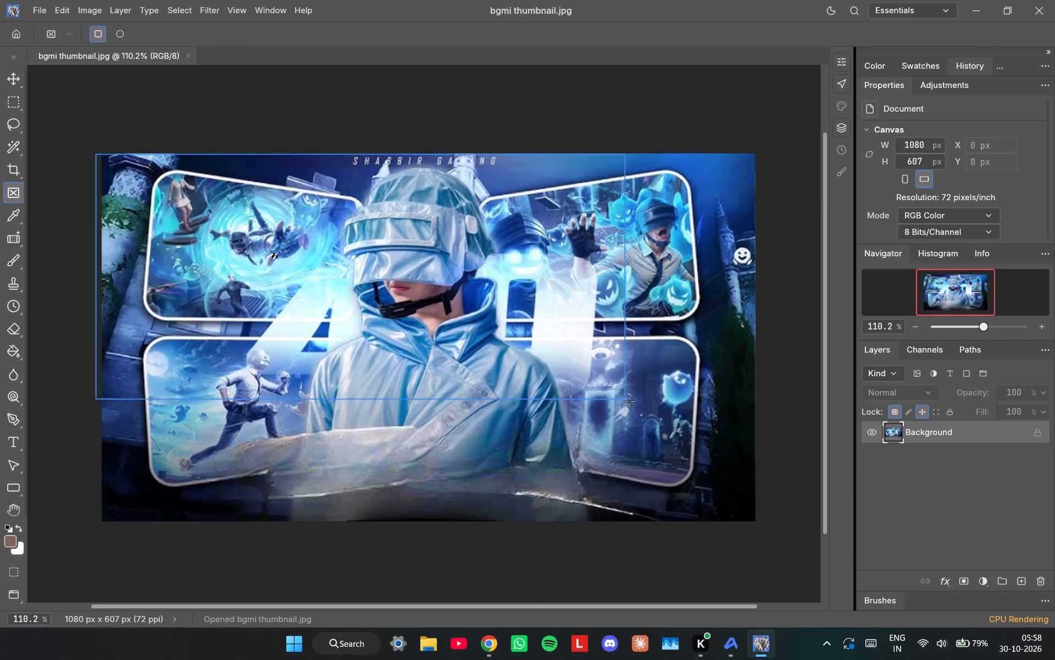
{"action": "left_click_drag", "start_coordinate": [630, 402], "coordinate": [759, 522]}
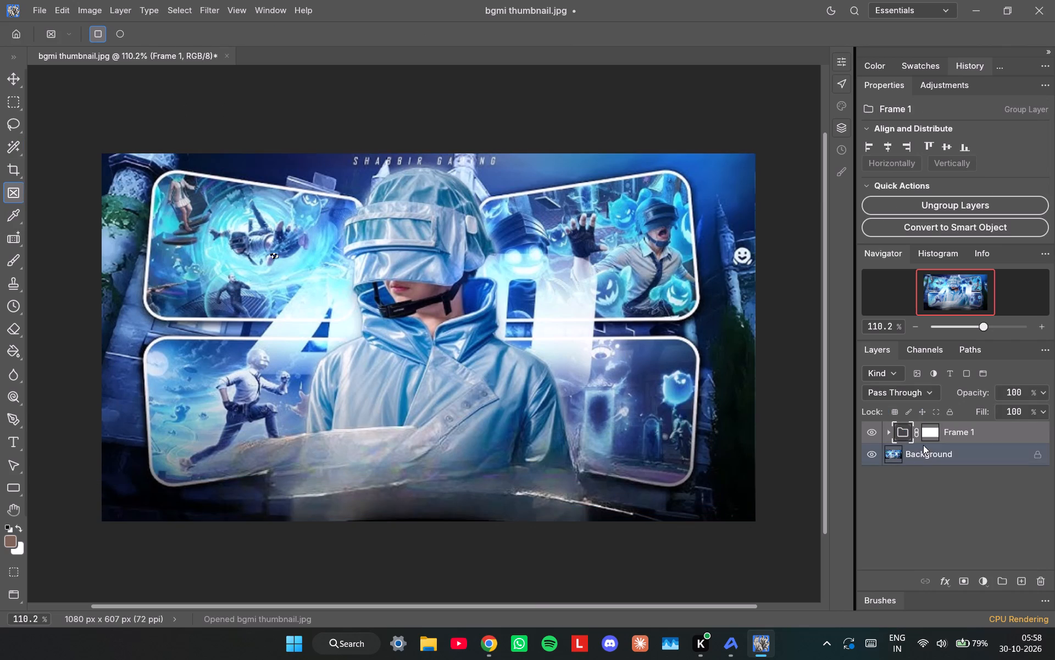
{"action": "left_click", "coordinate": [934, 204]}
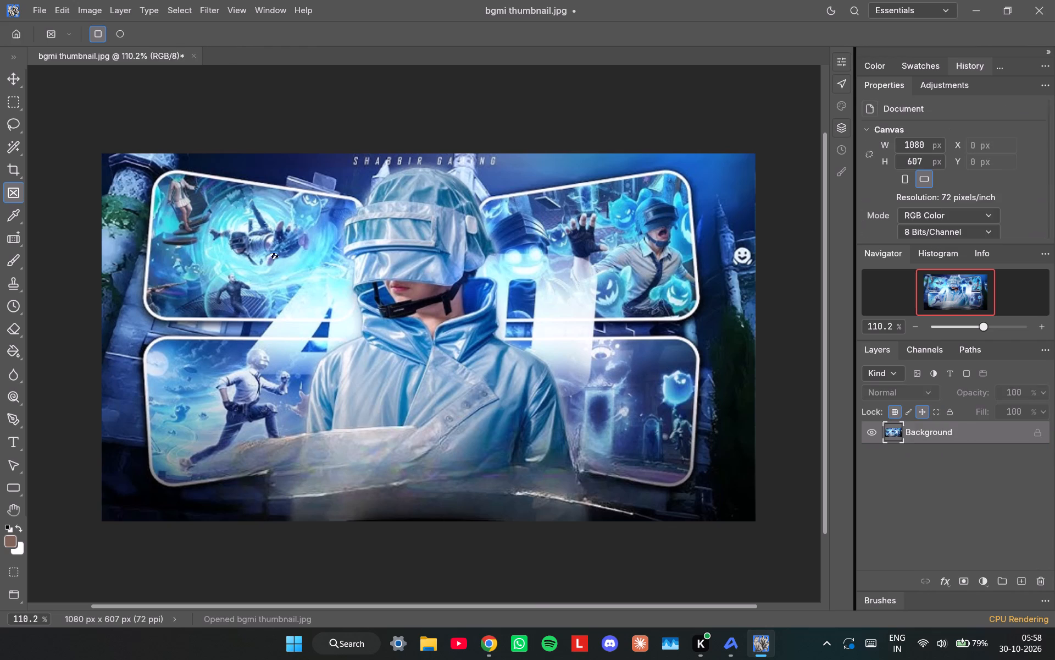
Unlock the Background so it becomes a regular editable layer.
{"action": "left_click", "coordinate": [1041, 434]}
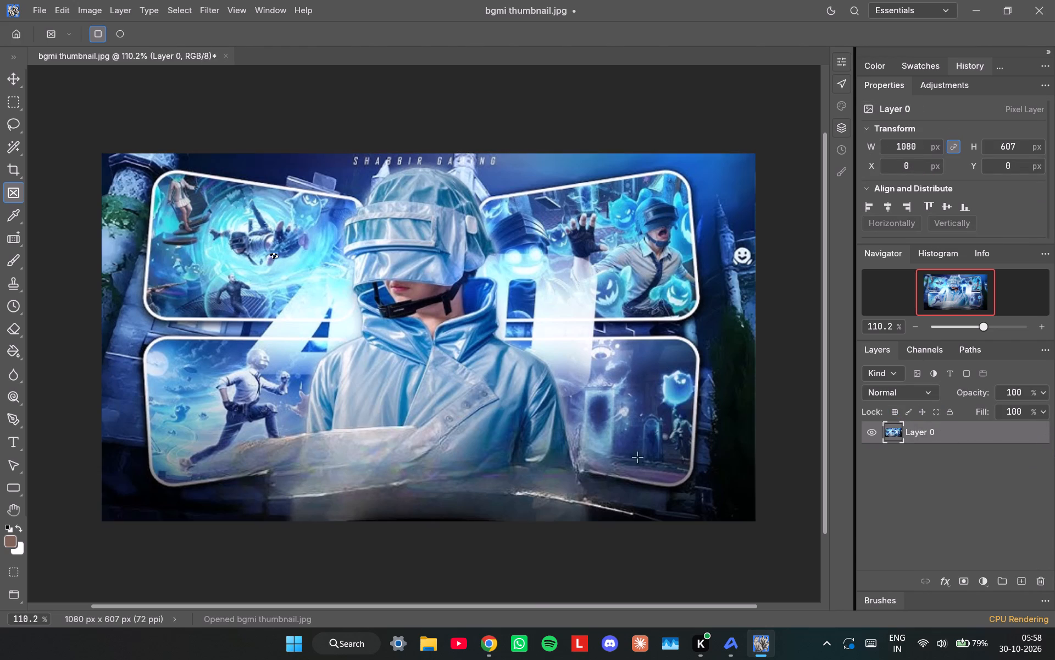
{"action": "left_click", "coordinate": [542, 552]}
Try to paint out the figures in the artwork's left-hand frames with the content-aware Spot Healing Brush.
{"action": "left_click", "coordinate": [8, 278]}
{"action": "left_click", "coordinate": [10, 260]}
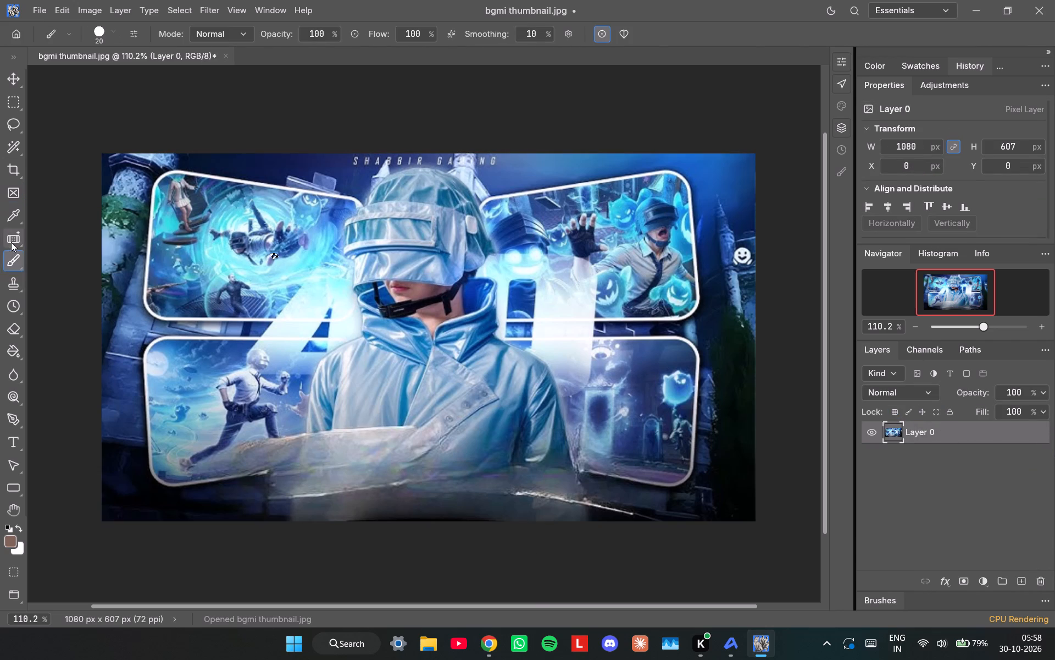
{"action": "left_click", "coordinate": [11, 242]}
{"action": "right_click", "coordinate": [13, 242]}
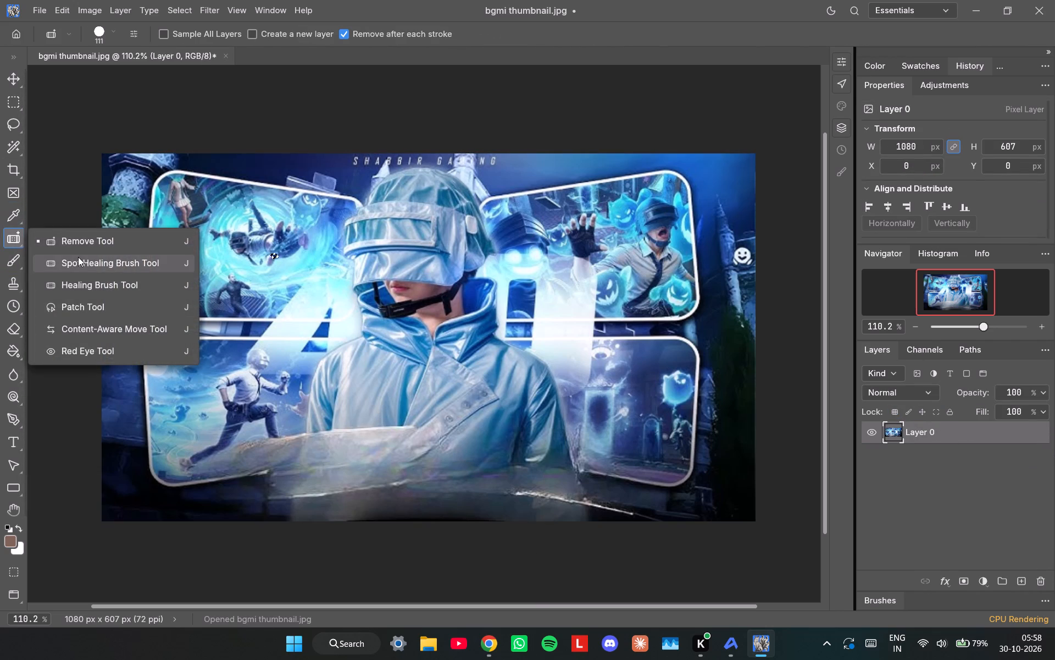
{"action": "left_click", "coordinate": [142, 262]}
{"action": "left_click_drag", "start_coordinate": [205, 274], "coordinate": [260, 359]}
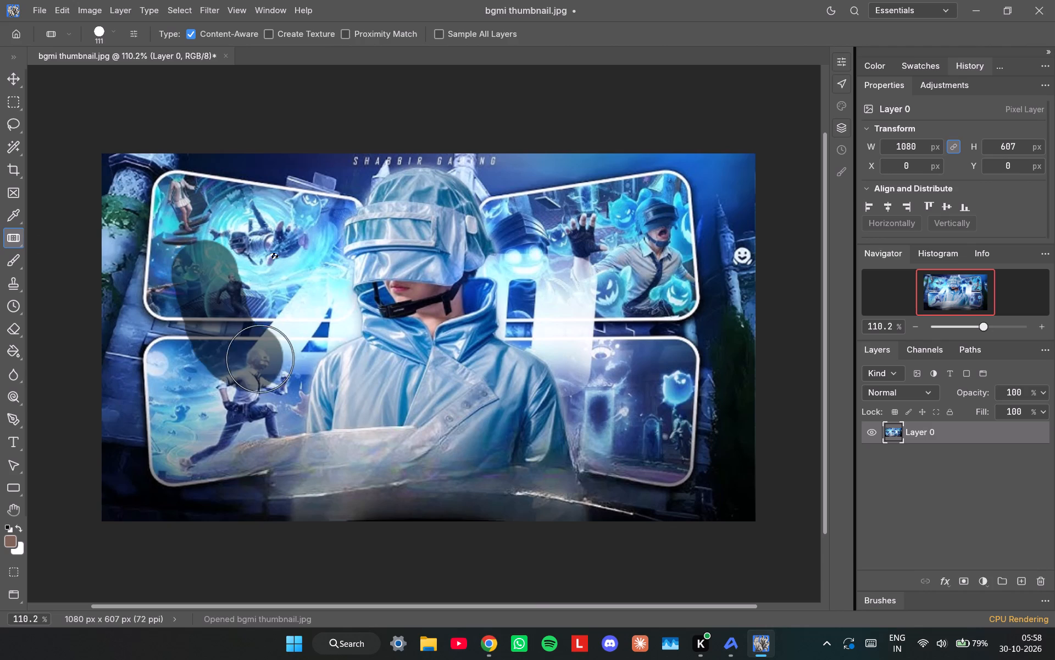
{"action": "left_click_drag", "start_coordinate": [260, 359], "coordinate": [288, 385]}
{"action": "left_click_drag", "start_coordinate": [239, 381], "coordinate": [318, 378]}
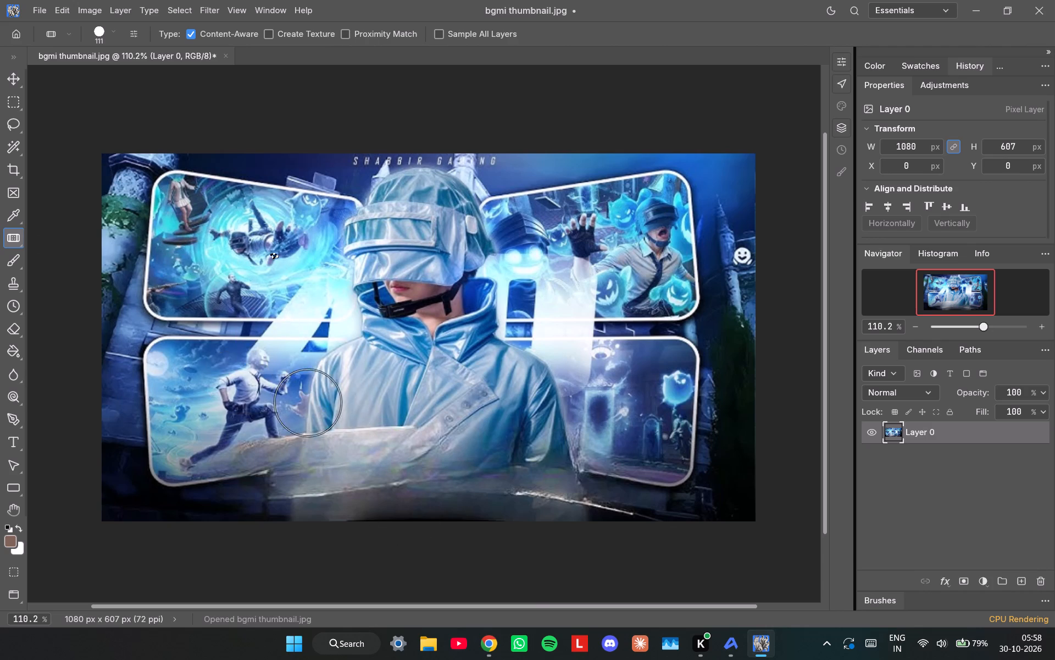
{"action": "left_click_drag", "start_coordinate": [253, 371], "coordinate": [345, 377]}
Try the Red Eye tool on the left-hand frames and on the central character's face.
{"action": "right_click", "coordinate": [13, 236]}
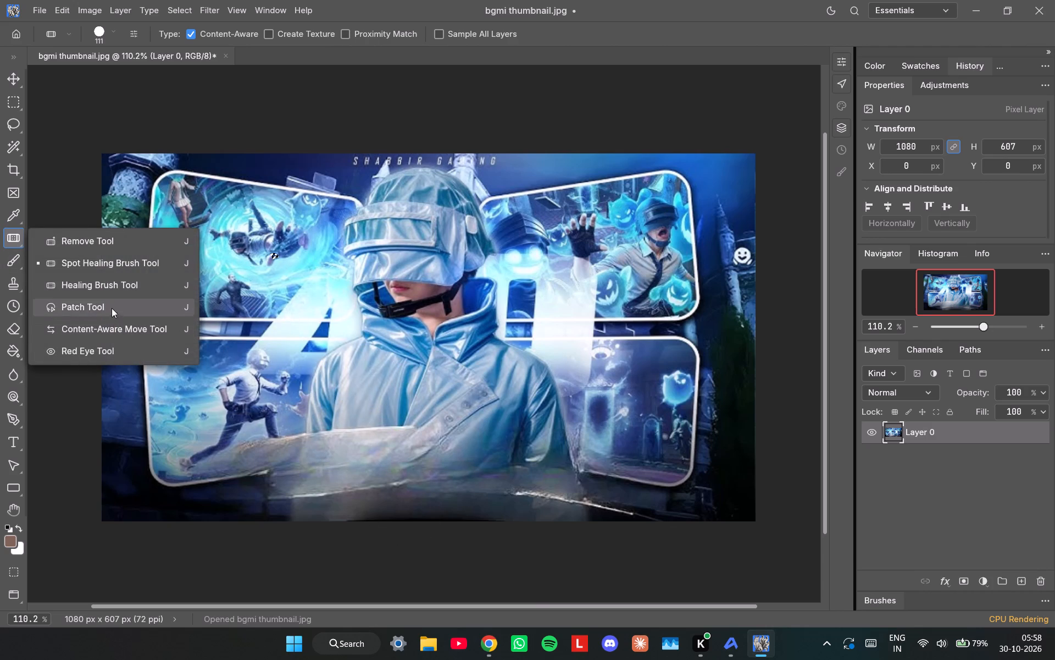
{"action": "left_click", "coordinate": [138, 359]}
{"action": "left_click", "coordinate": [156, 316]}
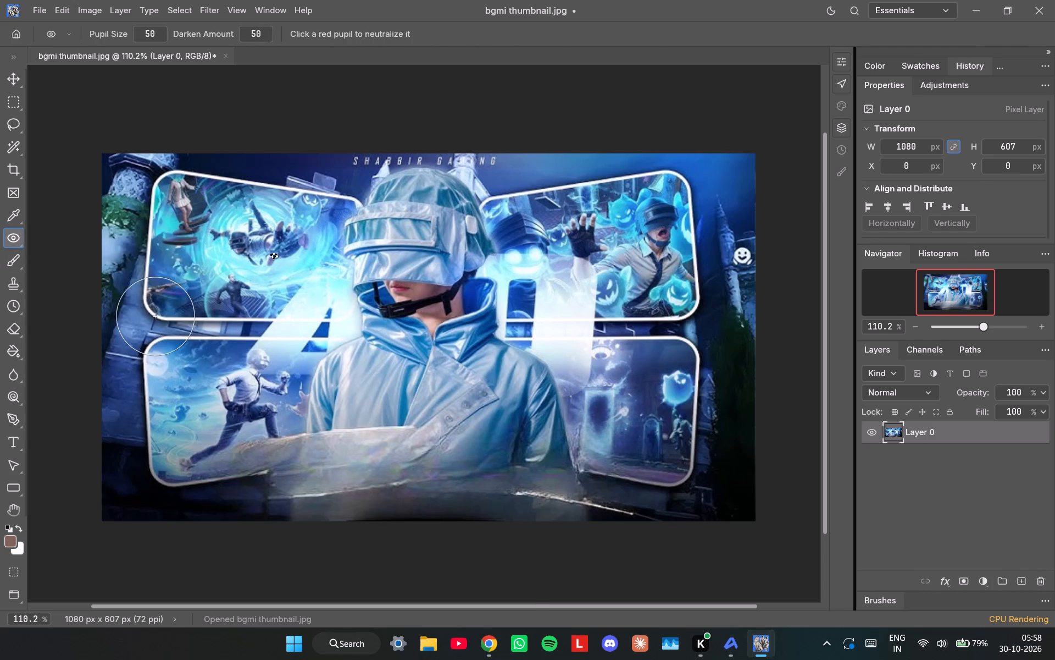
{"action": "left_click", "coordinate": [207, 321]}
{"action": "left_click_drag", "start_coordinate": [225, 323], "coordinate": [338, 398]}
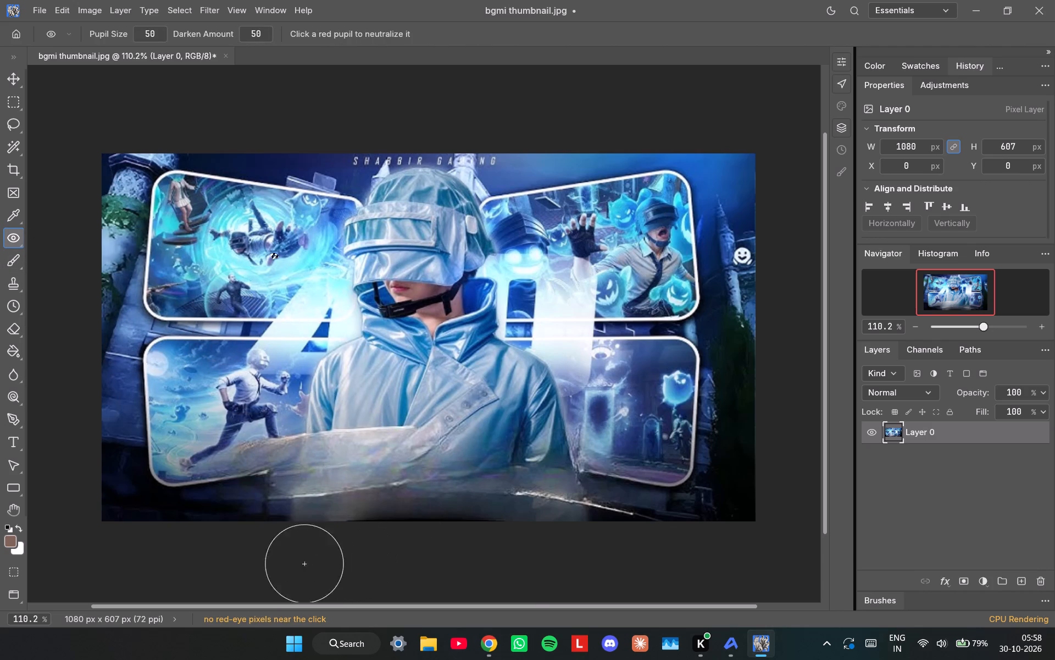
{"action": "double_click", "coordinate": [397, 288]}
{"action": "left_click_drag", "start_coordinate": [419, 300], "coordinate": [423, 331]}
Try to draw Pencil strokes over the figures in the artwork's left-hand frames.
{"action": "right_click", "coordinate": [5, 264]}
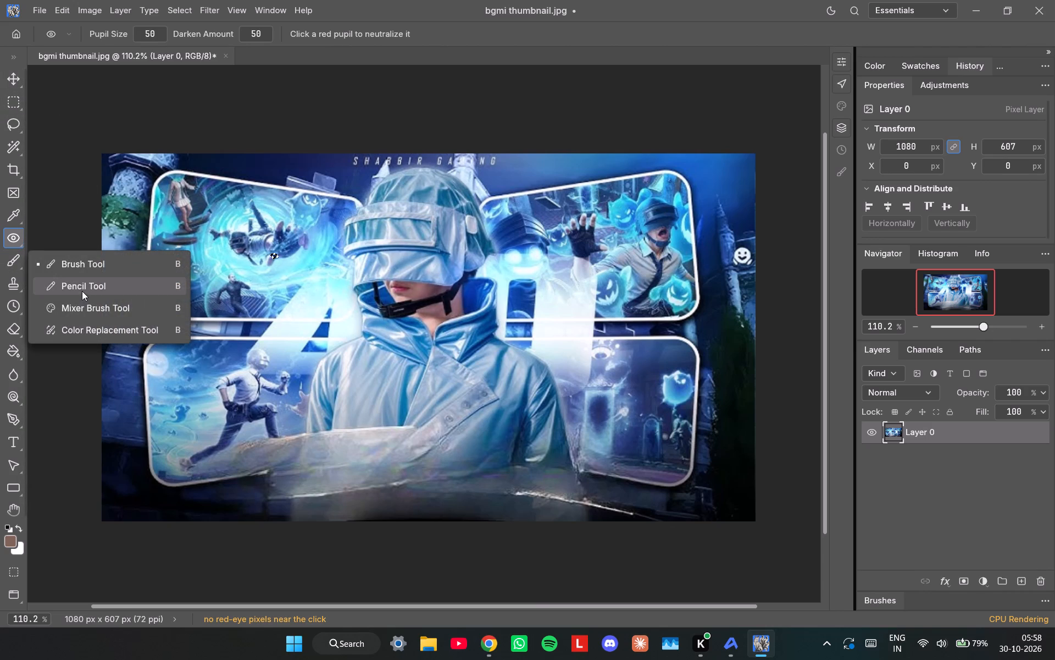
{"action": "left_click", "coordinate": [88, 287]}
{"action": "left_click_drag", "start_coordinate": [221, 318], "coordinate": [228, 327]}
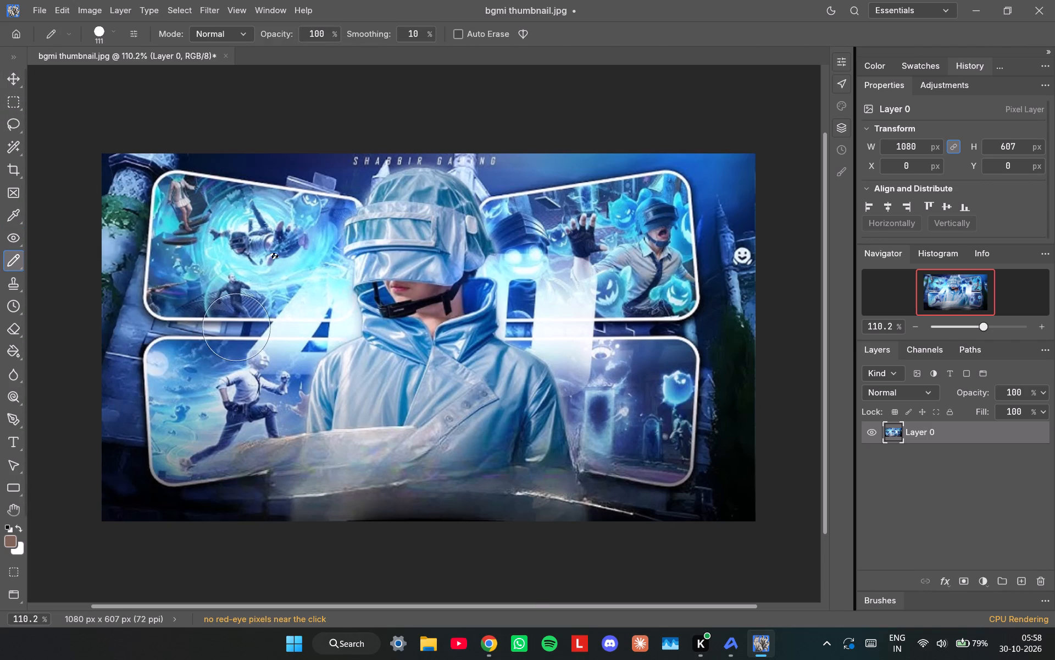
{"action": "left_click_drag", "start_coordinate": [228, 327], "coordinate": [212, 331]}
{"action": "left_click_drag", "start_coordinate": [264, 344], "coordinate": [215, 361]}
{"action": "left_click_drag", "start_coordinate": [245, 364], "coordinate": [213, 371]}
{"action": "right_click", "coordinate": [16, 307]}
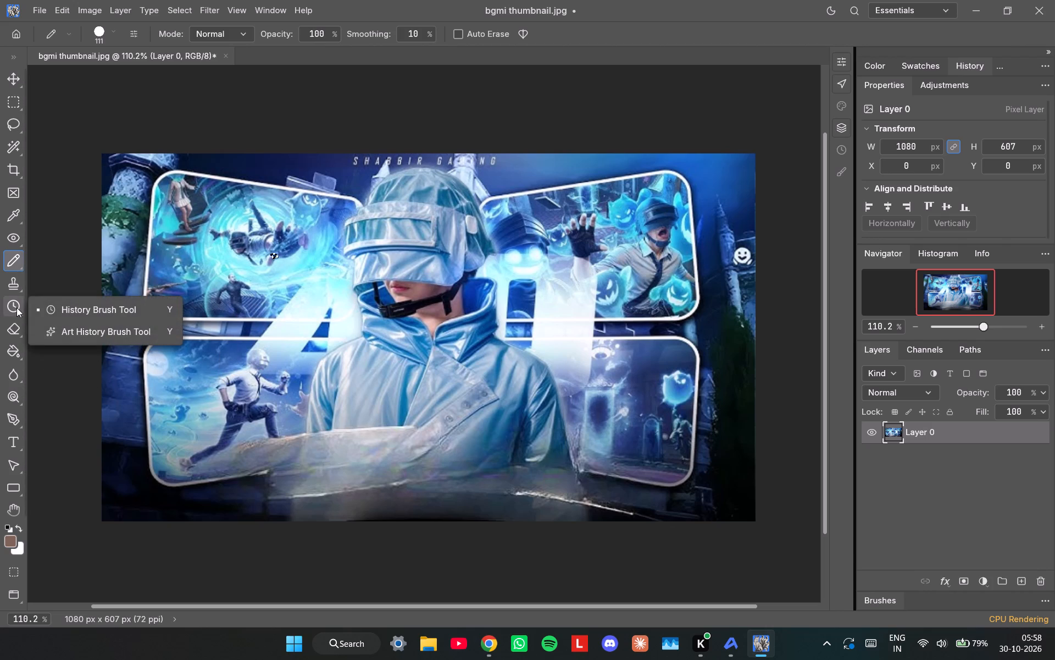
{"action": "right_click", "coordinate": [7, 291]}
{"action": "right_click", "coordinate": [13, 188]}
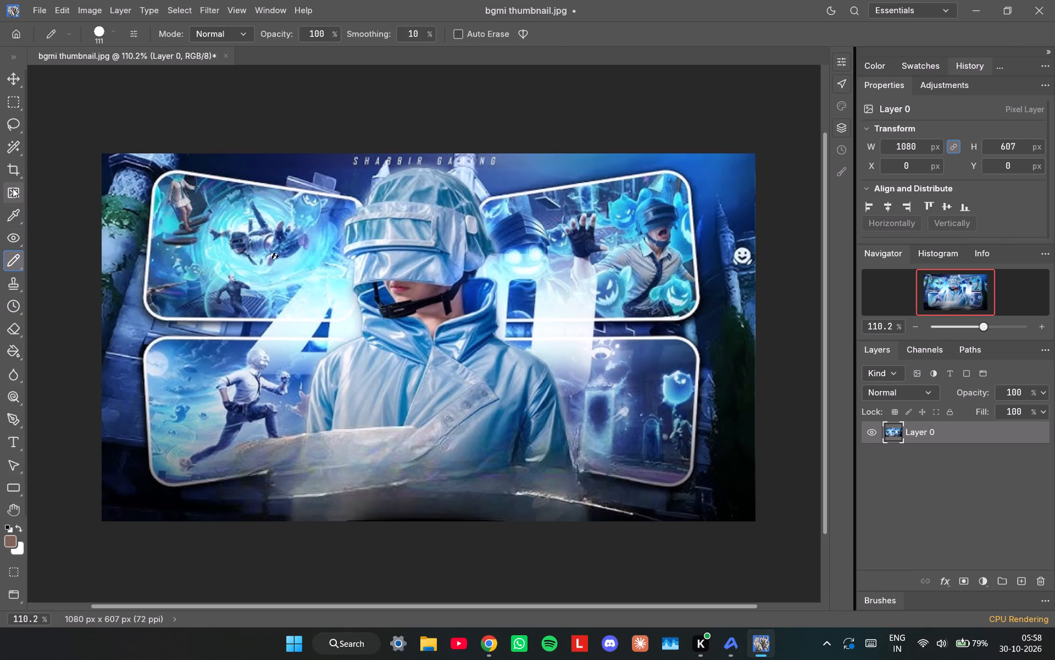
Show the Color controls and expand the toolbox to two columns.
{"action": "left_click", "coordinate": [874, 58]}
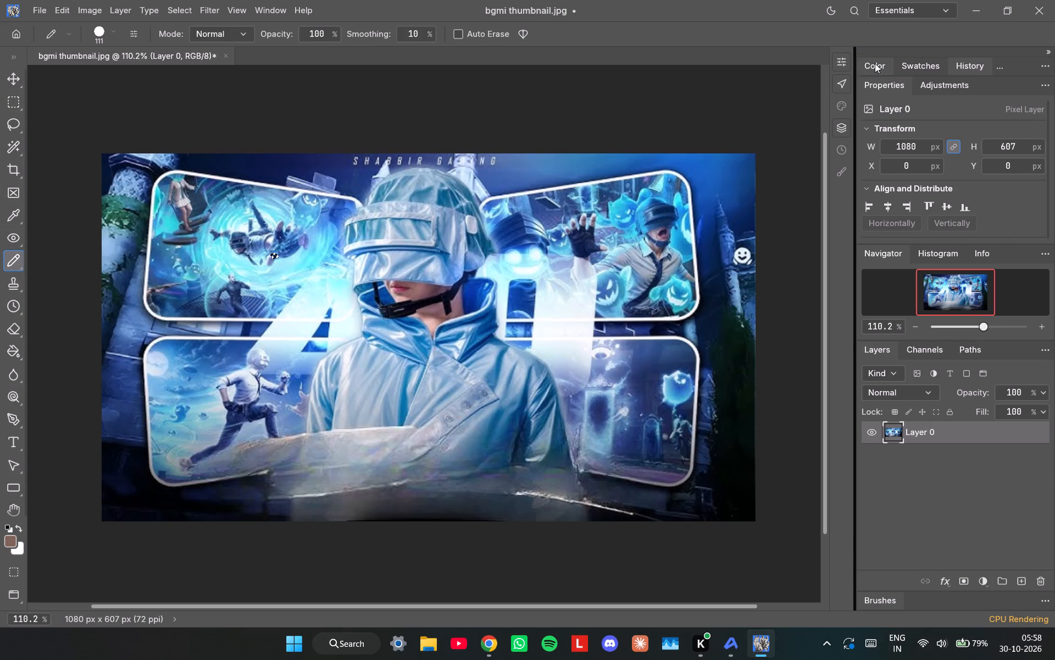
{"action": "left_click", "coordinate": [875, 63]}
{"action": "left_click", "coordinate": [14, 55]}
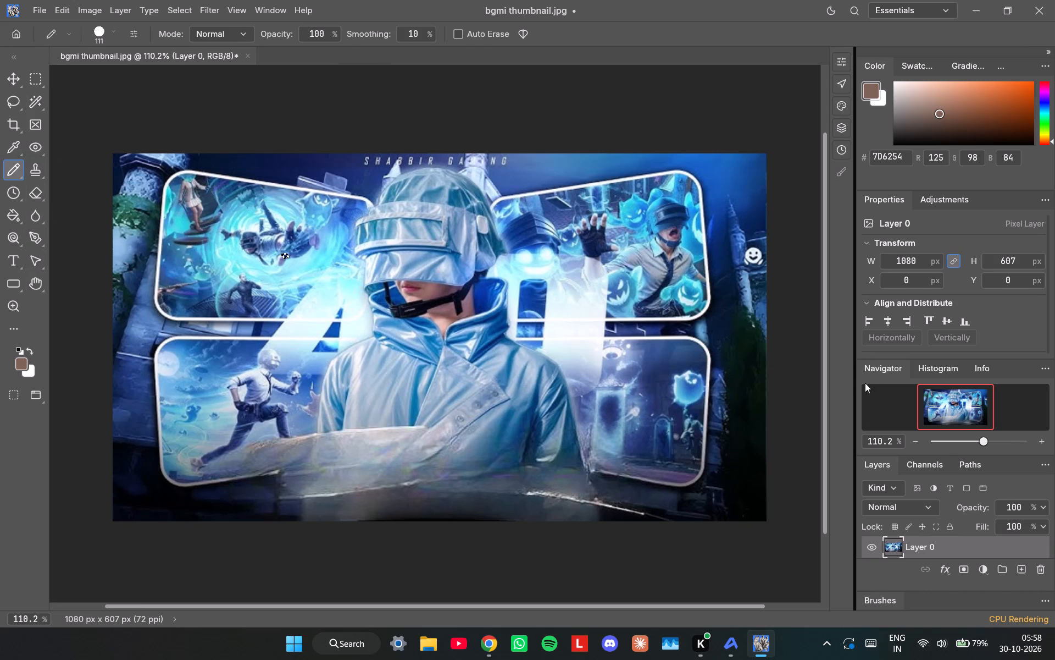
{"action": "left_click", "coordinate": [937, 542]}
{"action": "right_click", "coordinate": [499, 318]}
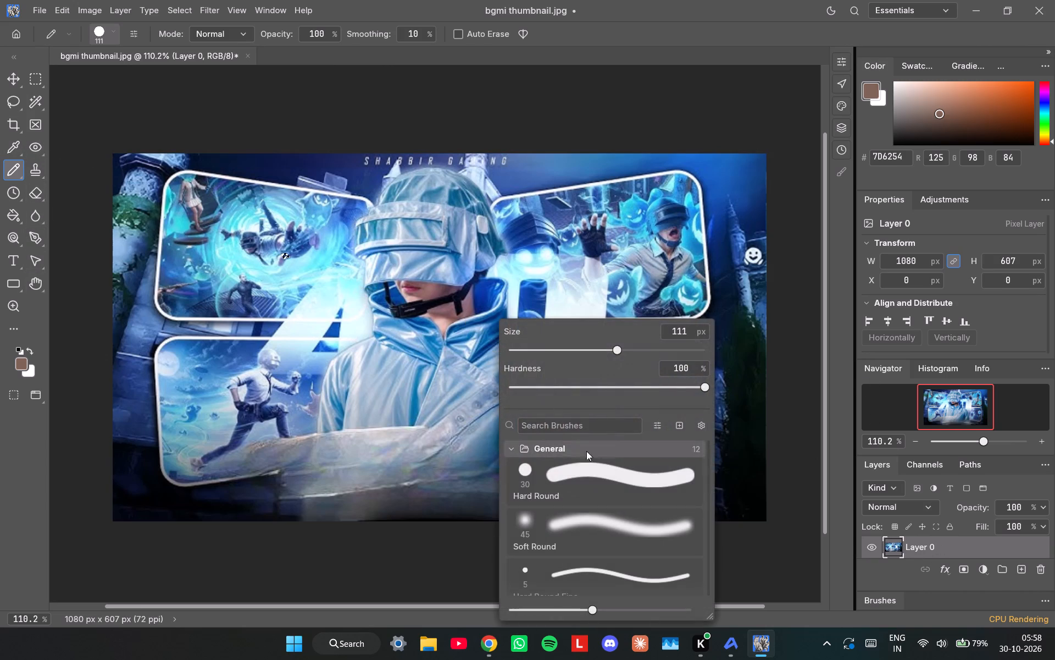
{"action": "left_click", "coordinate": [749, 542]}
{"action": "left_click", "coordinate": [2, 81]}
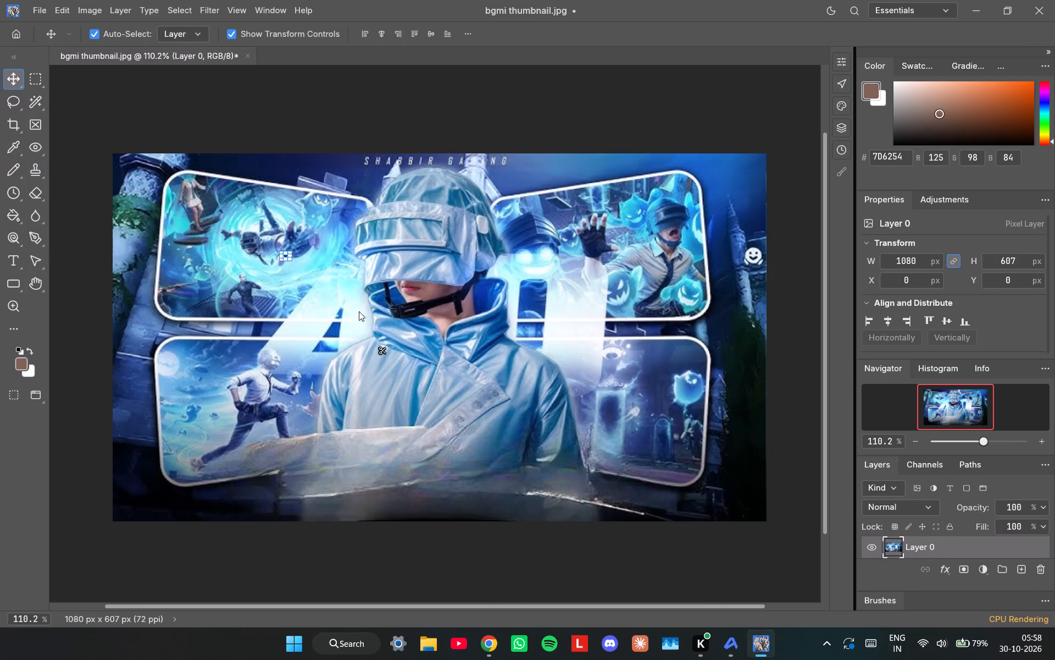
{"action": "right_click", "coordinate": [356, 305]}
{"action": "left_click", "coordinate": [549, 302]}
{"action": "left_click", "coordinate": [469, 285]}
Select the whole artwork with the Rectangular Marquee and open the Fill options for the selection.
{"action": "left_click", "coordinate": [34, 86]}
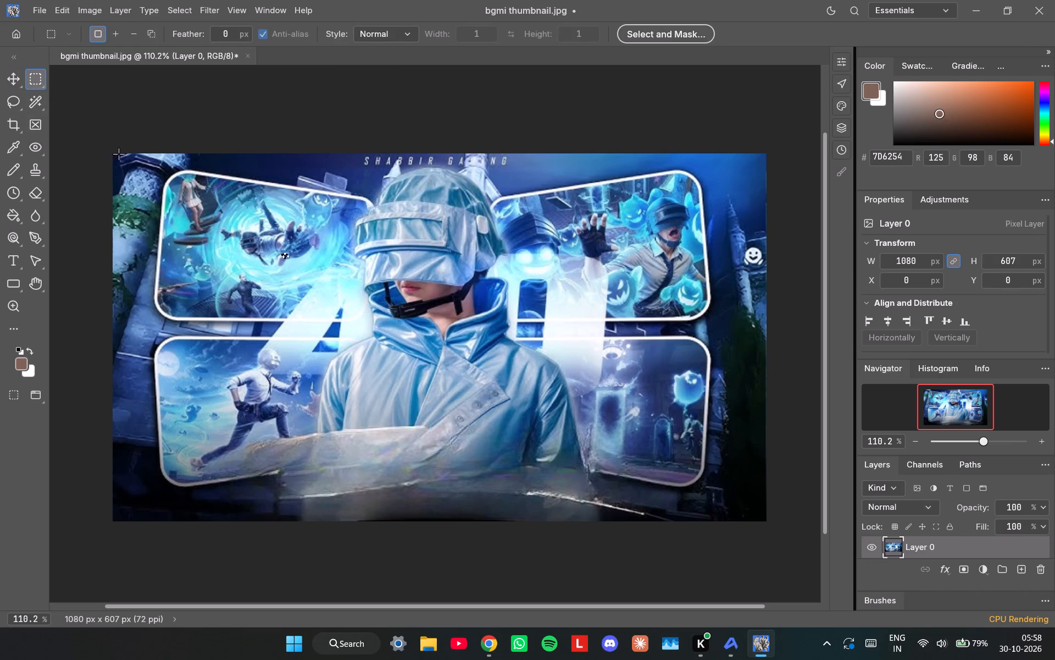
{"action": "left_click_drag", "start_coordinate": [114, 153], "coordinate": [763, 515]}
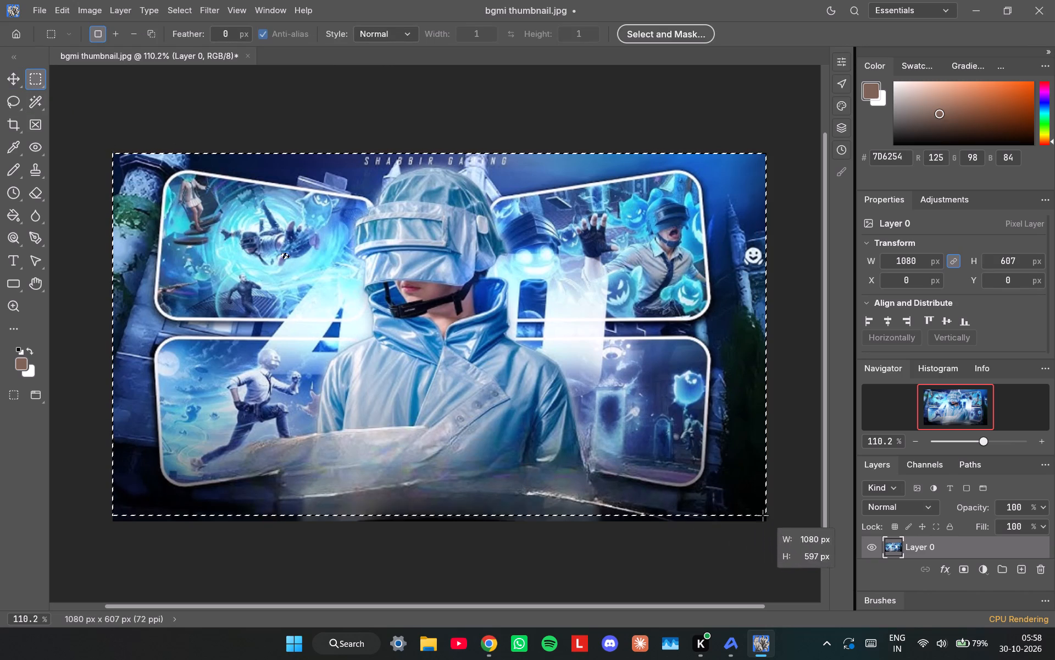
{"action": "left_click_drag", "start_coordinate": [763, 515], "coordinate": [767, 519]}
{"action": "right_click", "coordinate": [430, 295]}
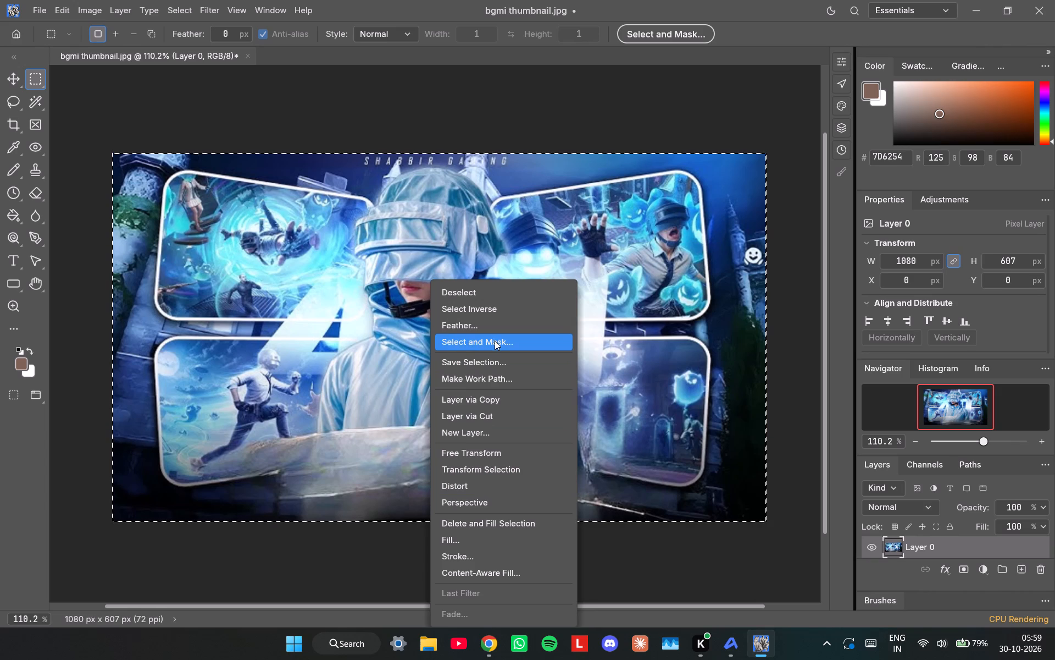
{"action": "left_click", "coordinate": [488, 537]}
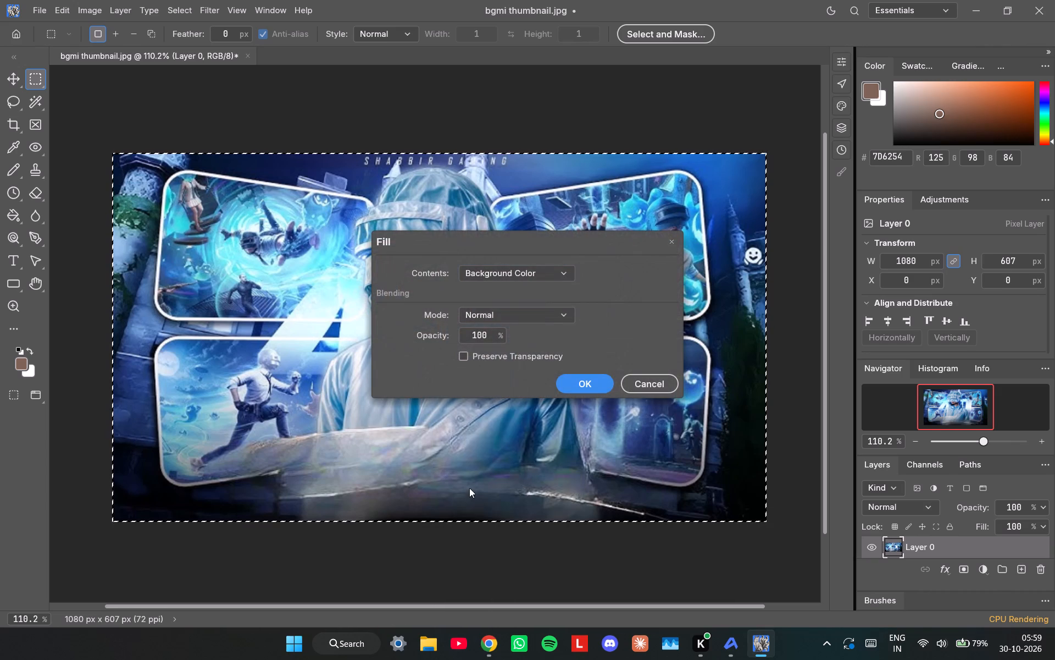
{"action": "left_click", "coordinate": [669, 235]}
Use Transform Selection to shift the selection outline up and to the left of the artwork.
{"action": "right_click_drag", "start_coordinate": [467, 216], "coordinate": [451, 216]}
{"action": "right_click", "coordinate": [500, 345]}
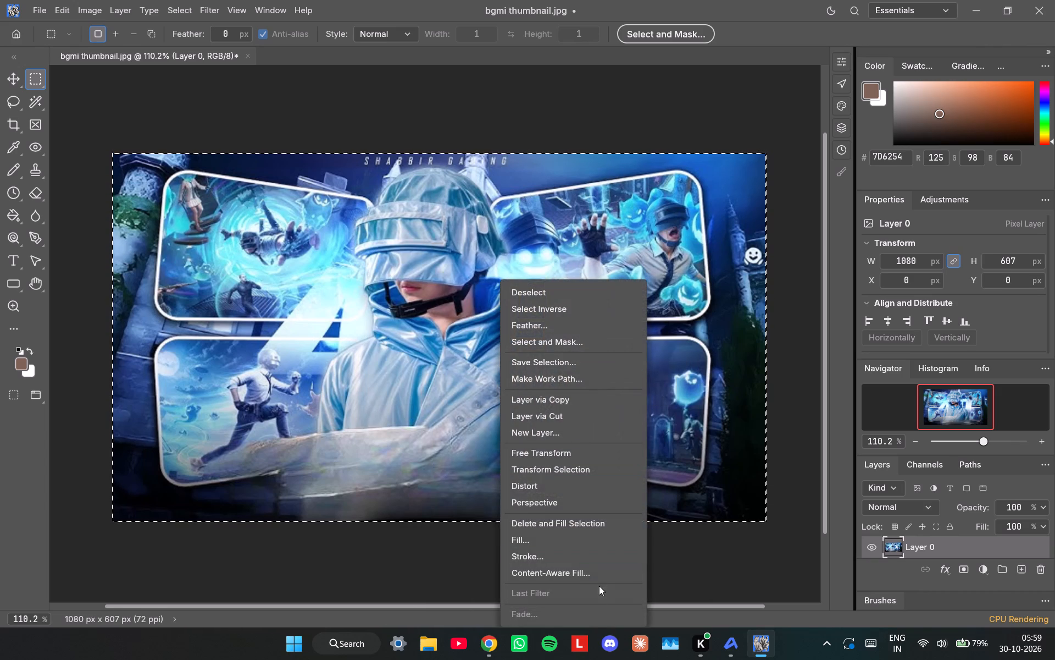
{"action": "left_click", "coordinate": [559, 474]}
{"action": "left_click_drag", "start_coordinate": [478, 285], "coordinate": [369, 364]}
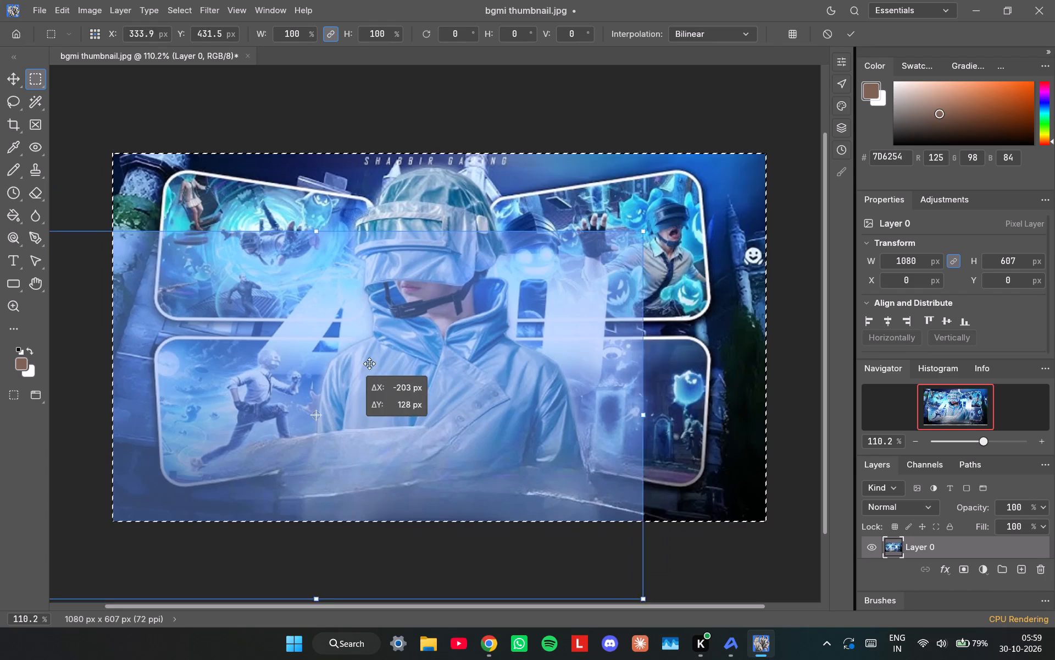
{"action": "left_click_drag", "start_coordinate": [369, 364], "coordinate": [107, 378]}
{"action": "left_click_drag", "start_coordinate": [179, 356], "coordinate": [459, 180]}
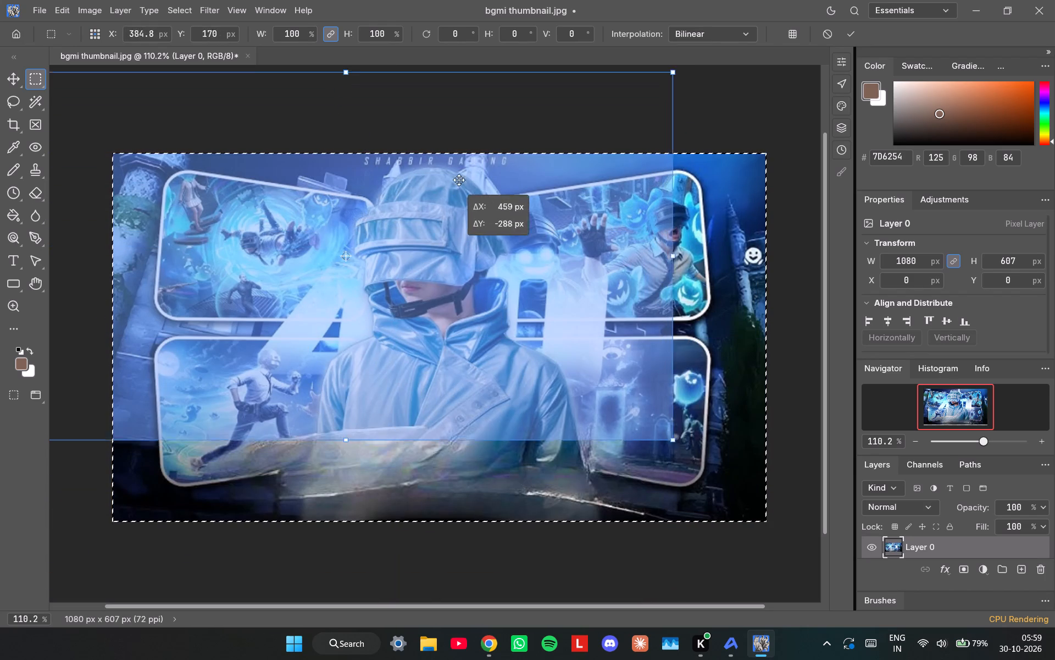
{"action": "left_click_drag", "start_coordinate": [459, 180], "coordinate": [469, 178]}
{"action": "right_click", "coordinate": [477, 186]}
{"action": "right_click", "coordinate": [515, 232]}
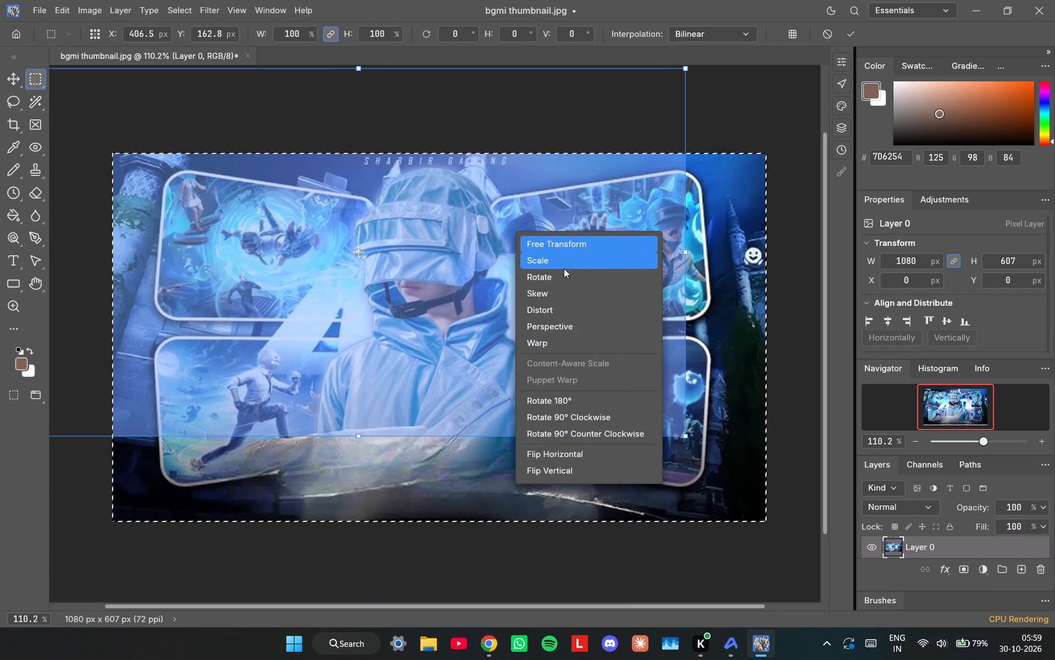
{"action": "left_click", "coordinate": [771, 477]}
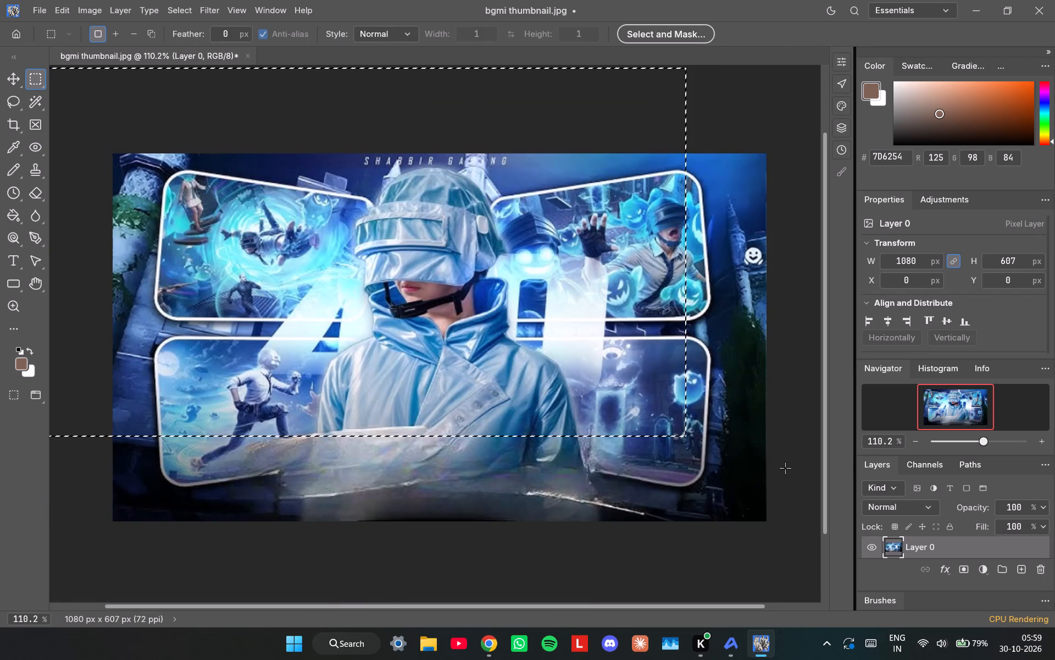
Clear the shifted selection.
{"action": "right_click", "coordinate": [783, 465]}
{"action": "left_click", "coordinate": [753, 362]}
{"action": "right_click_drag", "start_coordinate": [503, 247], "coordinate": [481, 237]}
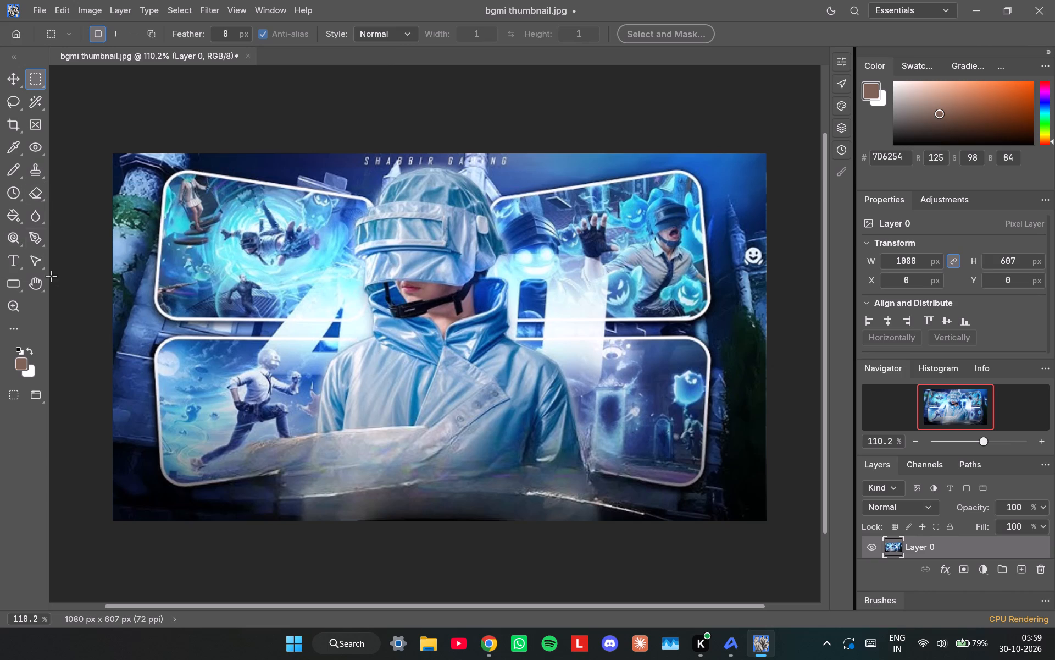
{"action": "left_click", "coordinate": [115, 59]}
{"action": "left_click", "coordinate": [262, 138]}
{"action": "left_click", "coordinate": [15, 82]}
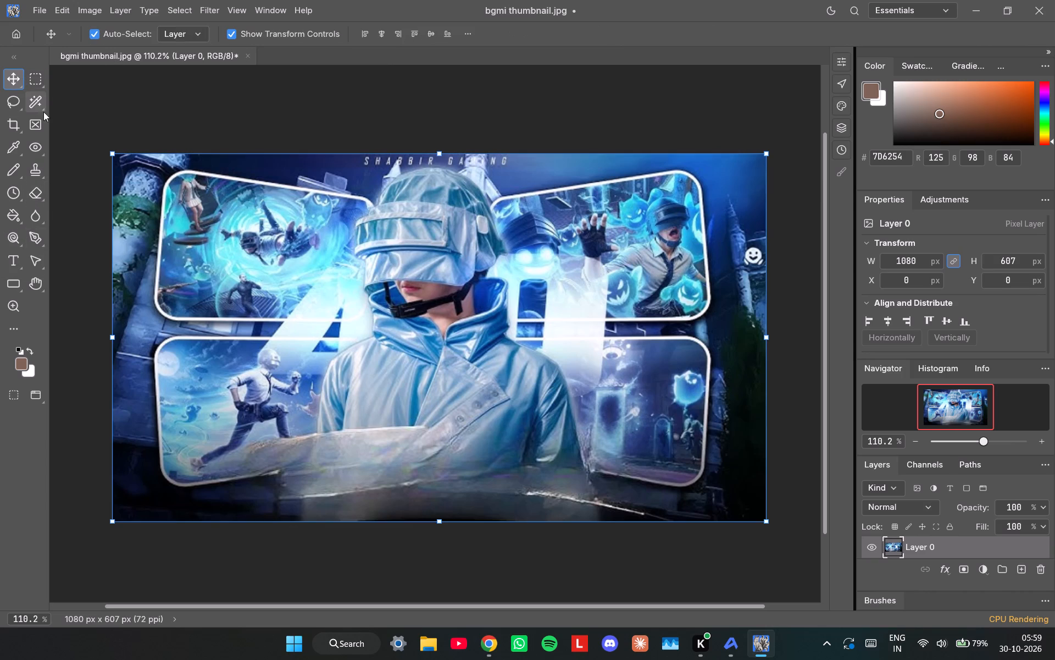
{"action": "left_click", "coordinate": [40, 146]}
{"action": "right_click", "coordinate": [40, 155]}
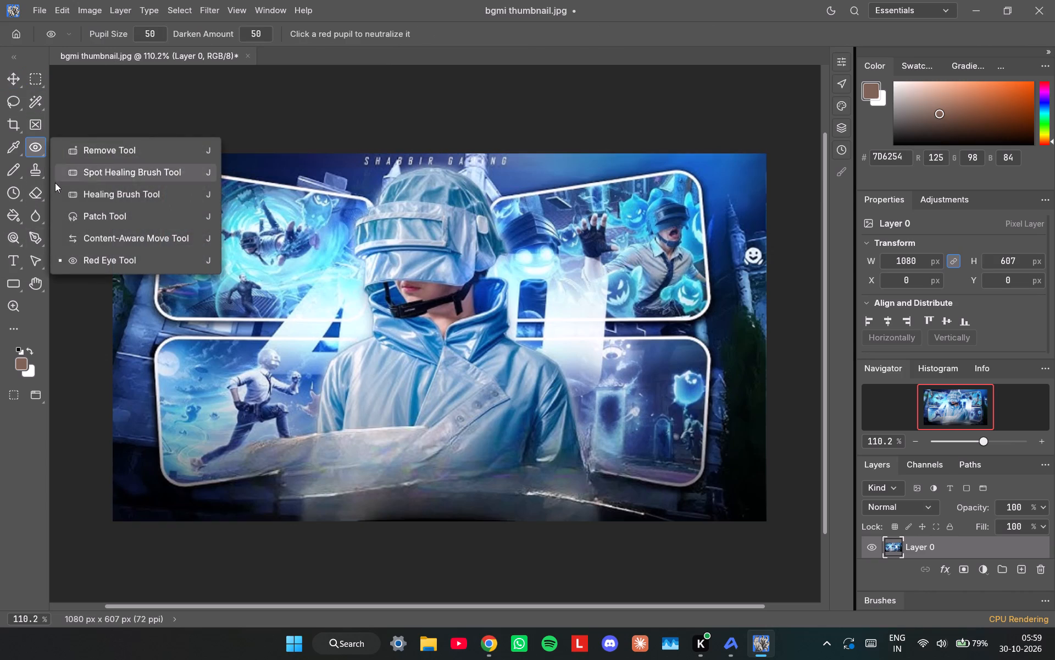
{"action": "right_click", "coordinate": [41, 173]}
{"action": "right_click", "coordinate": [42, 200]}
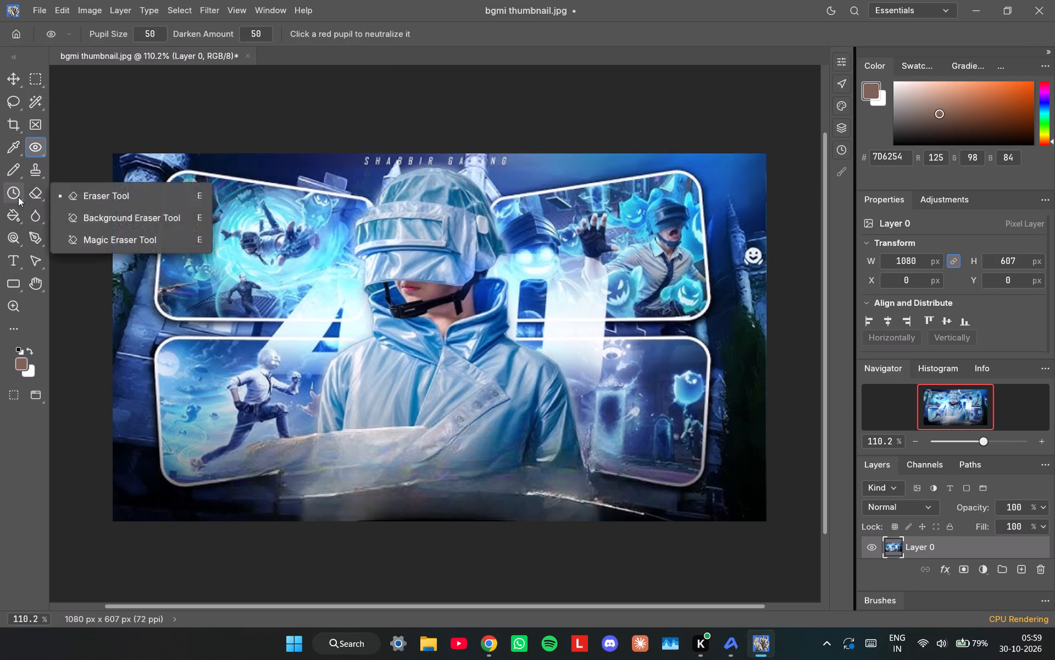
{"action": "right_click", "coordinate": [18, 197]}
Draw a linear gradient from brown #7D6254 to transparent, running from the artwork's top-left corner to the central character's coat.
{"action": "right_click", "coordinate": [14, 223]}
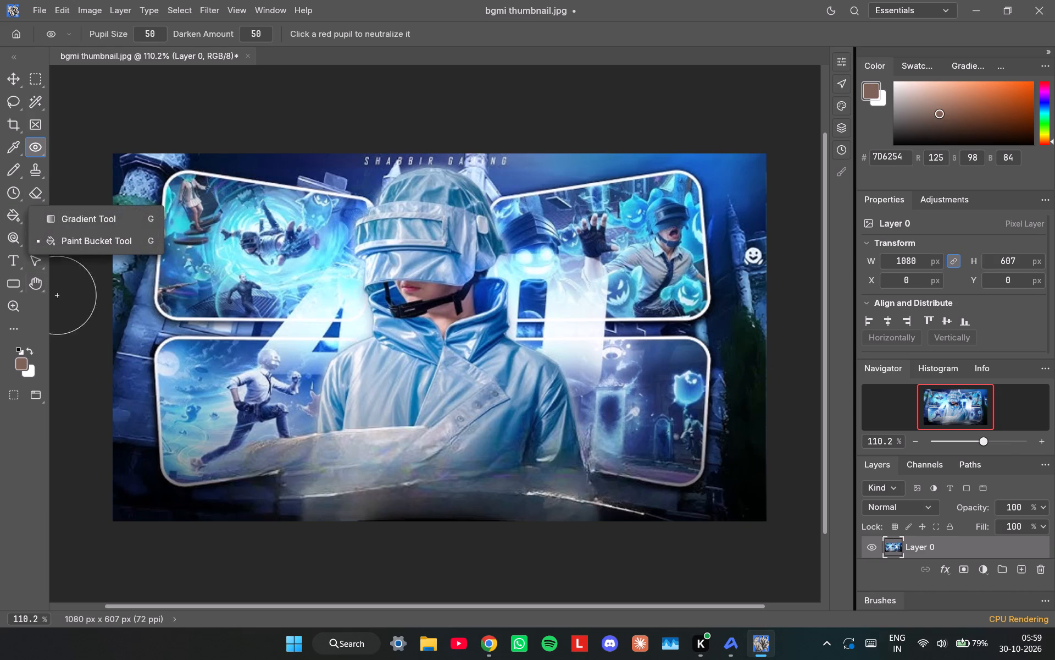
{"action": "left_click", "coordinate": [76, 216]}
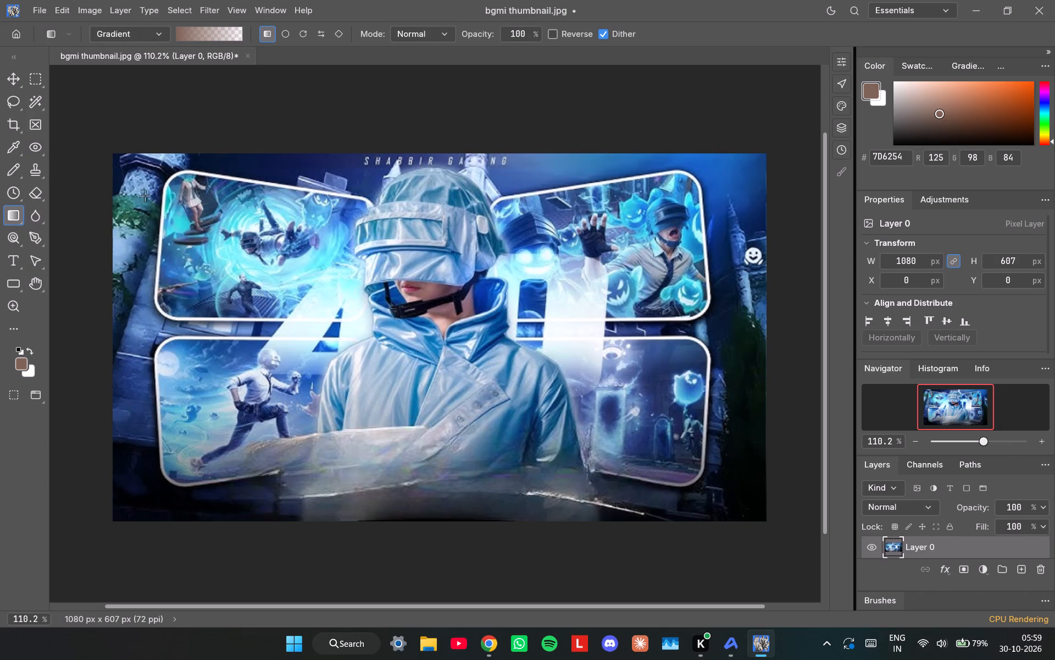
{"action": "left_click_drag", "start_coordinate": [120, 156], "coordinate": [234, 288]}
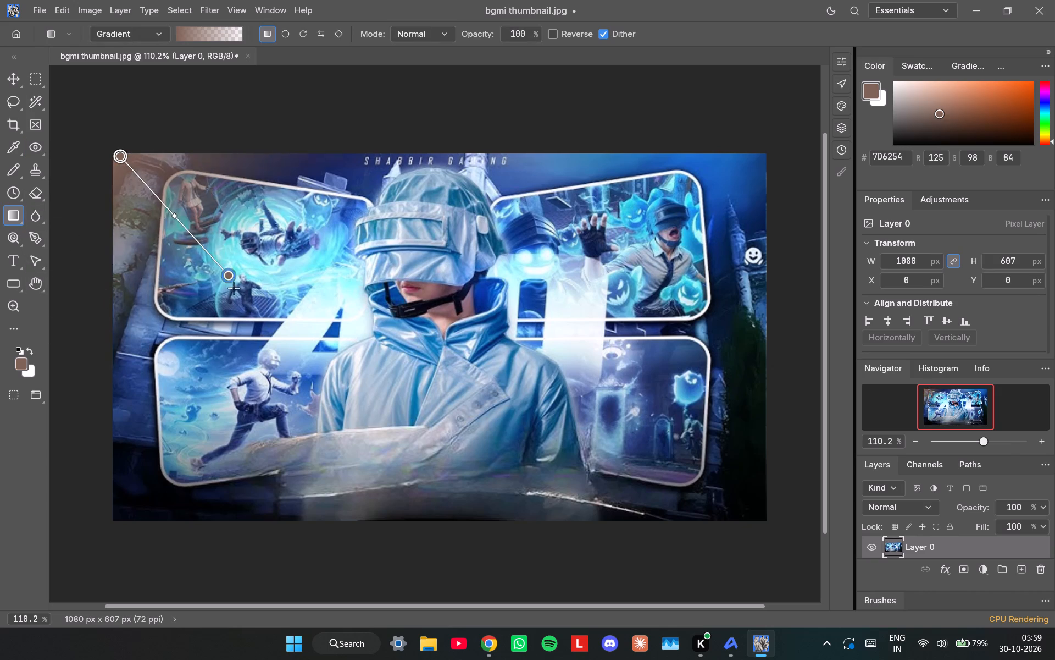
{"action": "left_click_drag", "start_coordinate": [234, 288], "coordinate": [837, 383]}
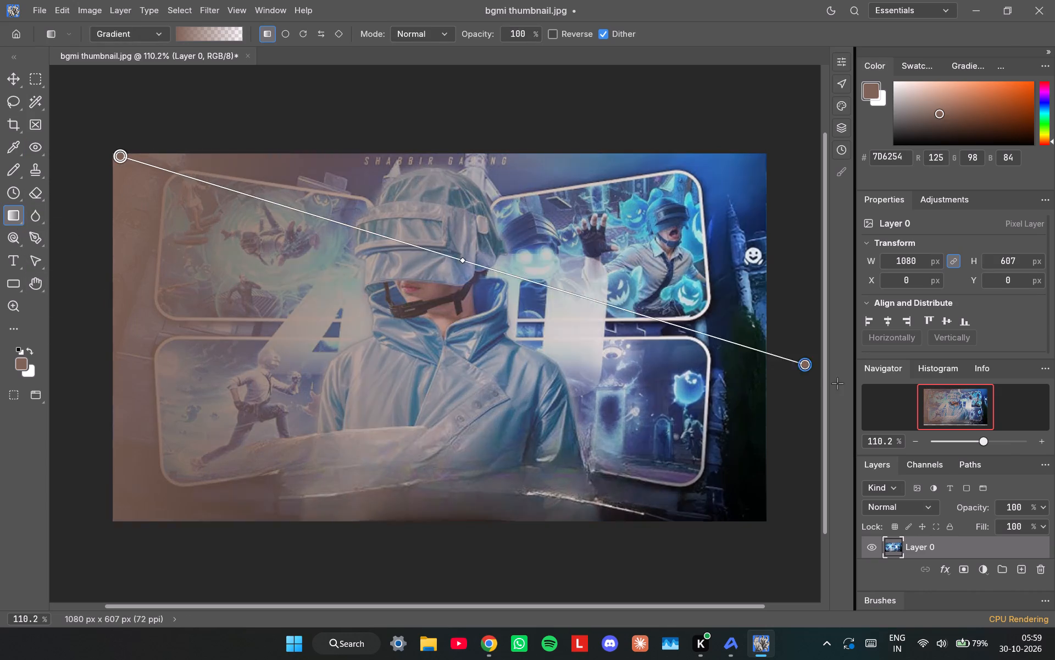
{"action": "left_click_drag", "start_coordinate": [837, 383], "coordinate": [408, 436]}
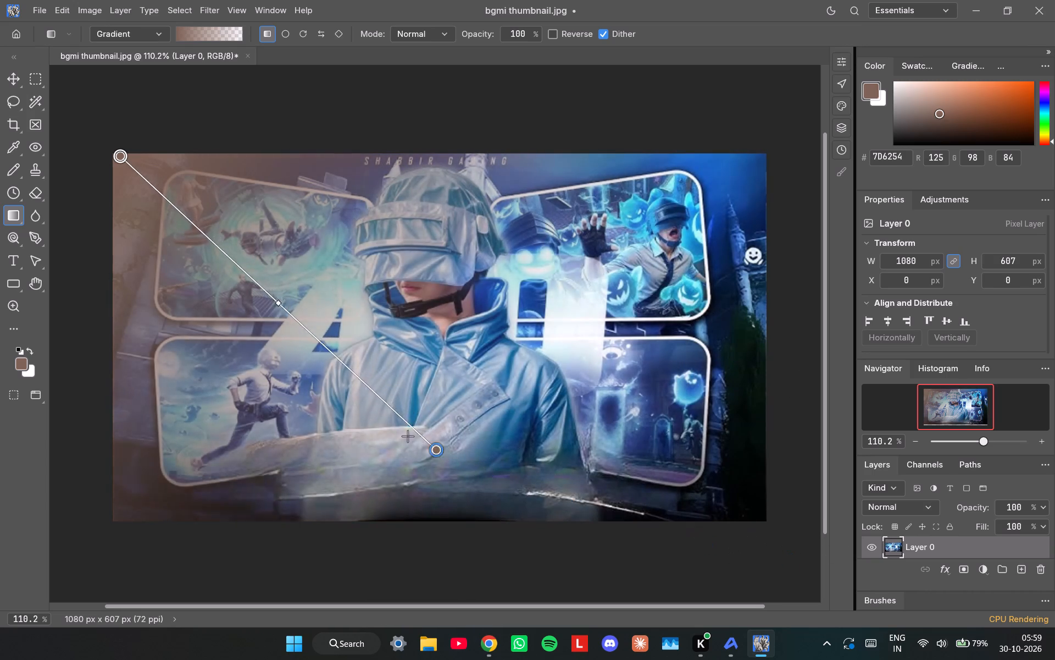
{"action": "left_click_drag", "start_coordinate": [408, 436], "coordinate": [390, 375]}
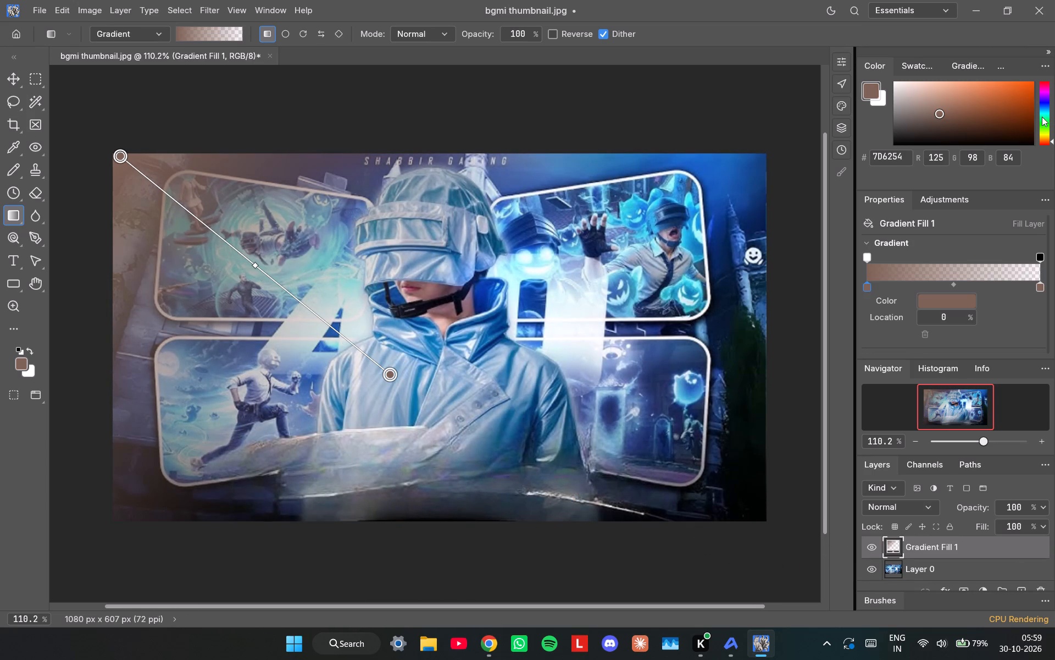
Sample the bright blue at the artwork's upper edge with the Eyedropper as foreground color #2477BD.
{"action": "left_click", "coordinate": [12, 152]}
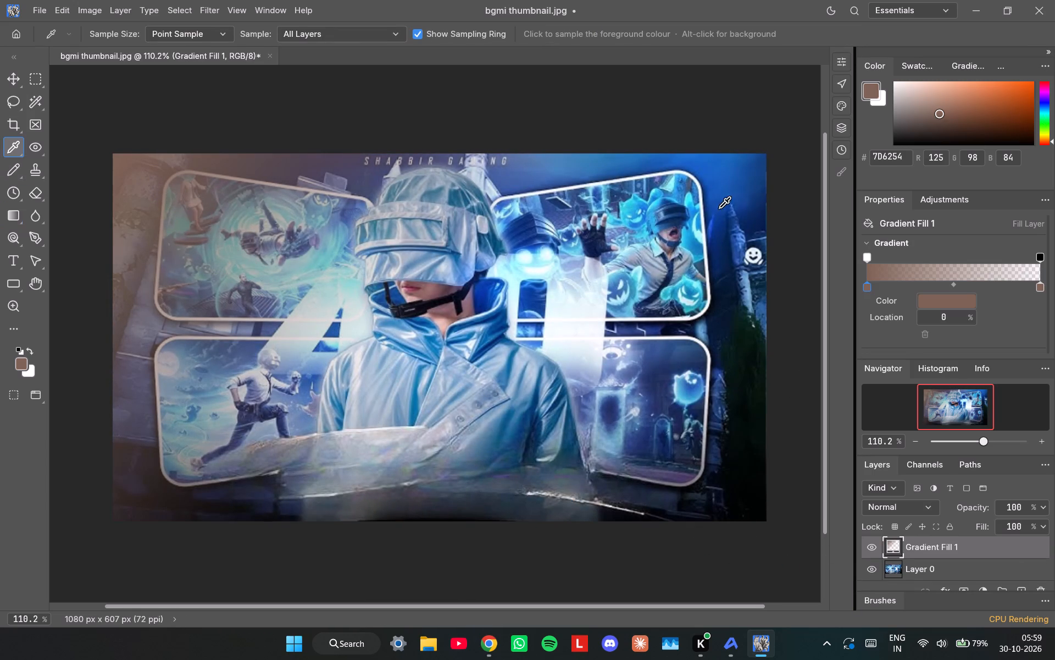
{"action": "left_click", "coordinate": [606, 161]}
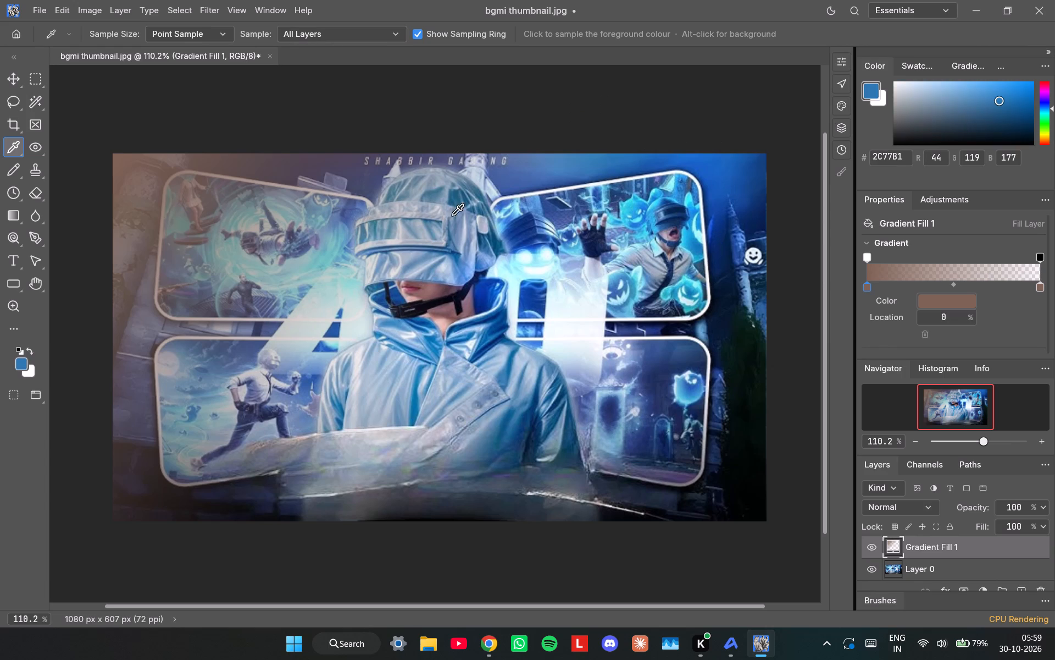
{"action": "right_click", "coordinate": [156, 177]}
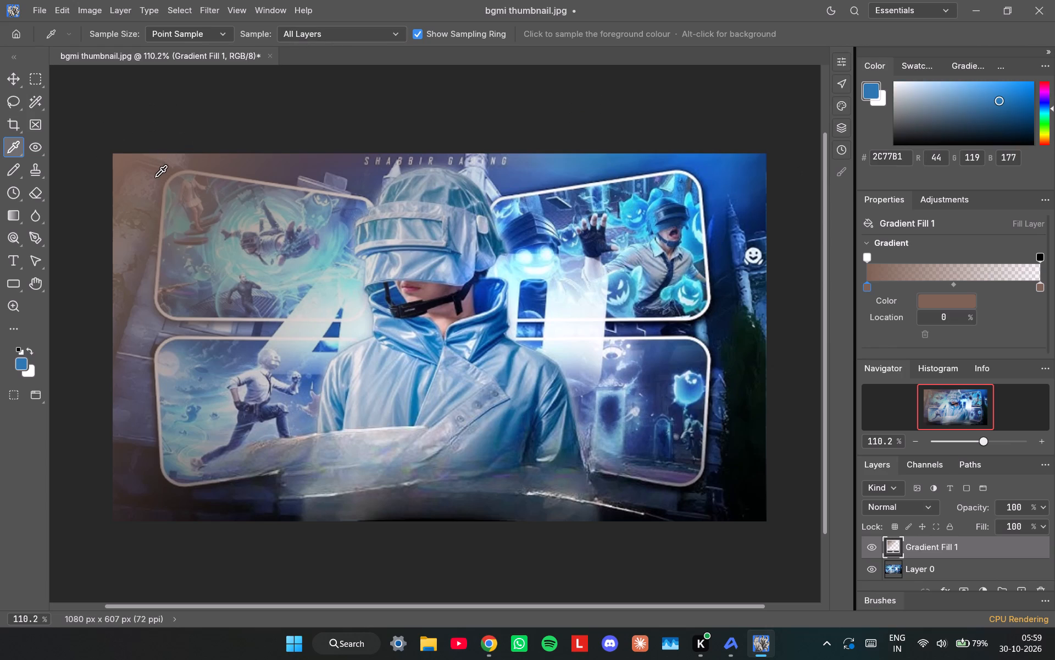
{"action": "right_click", "coordinate": [156, 177]}
{"action": "right_click", "coordinate": [154, 177]}
{"action": "right_click", "coordinate": [154, 177]}
{"action": "right_click", "coordinate": [154, 177]}
{"action": "left_click", "coordinate": [686, 164]}
{"action": "left_click", "coordinate": [638, 154]}
{"action": "triple_click", "coordinate": [638, 154]}
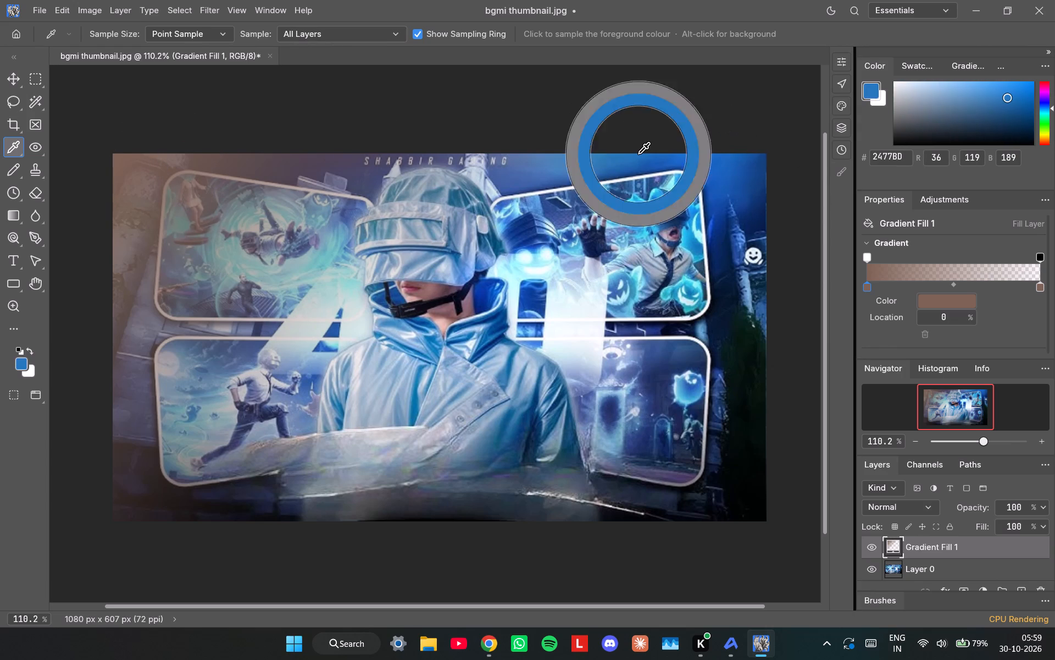
{"action": "double_click", "coordinate": [638, 154]}
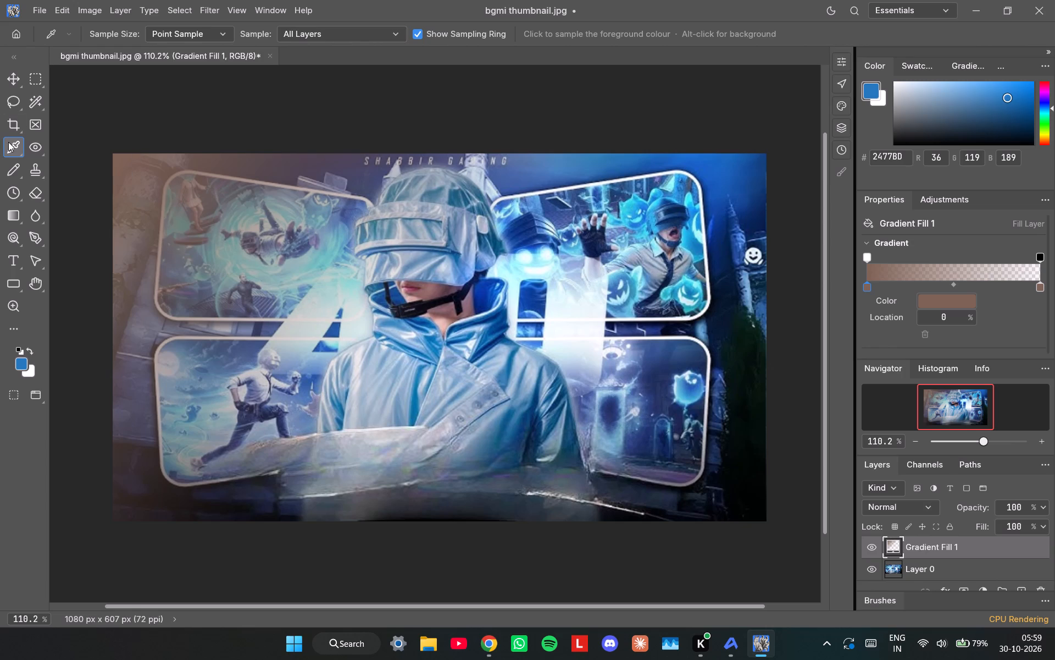
{"action": "right_click", "coordinate": [18, 151]}
{"action": "left_click", "coordinate": [266, 128]}
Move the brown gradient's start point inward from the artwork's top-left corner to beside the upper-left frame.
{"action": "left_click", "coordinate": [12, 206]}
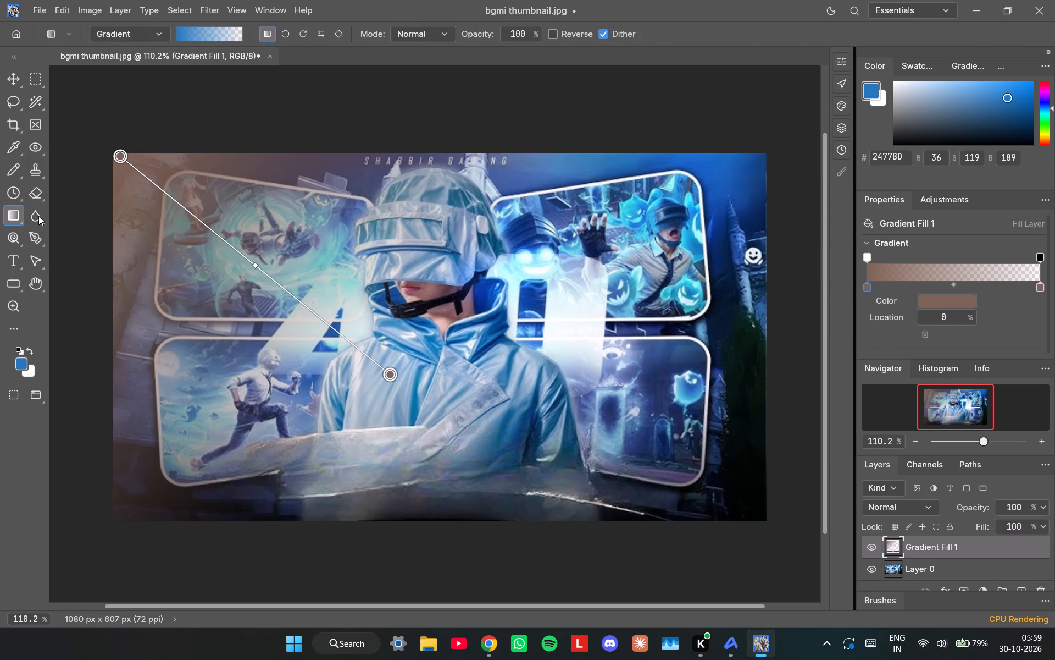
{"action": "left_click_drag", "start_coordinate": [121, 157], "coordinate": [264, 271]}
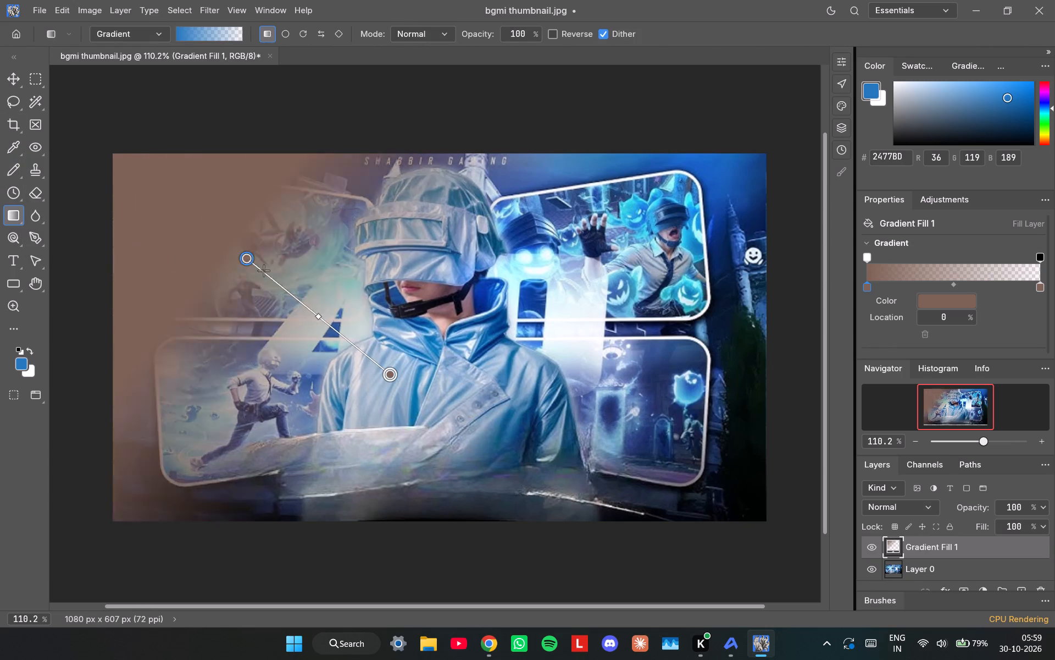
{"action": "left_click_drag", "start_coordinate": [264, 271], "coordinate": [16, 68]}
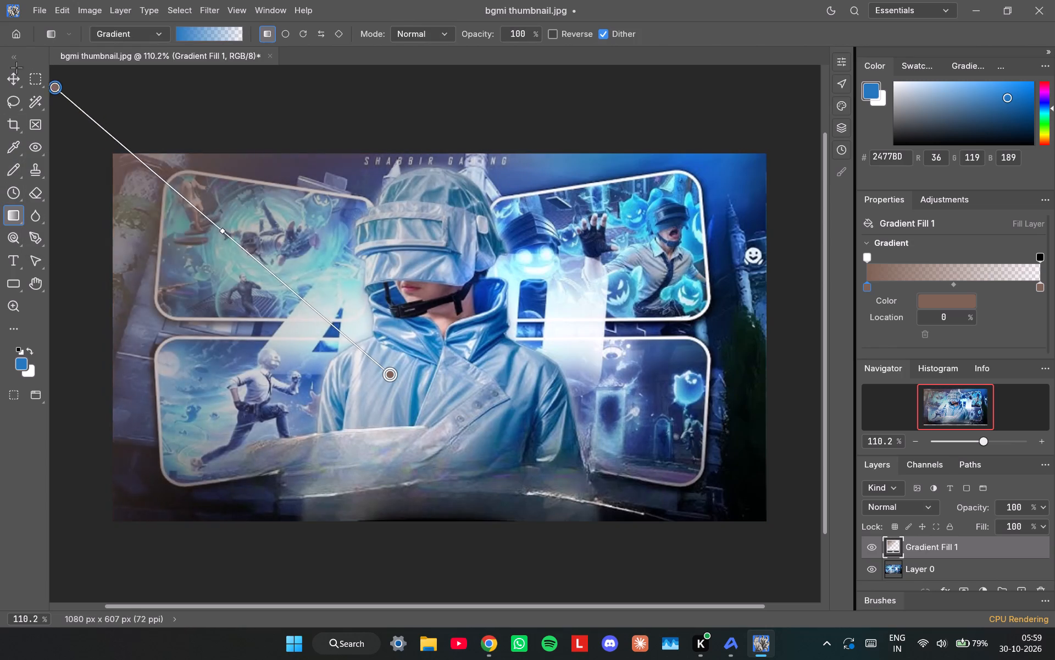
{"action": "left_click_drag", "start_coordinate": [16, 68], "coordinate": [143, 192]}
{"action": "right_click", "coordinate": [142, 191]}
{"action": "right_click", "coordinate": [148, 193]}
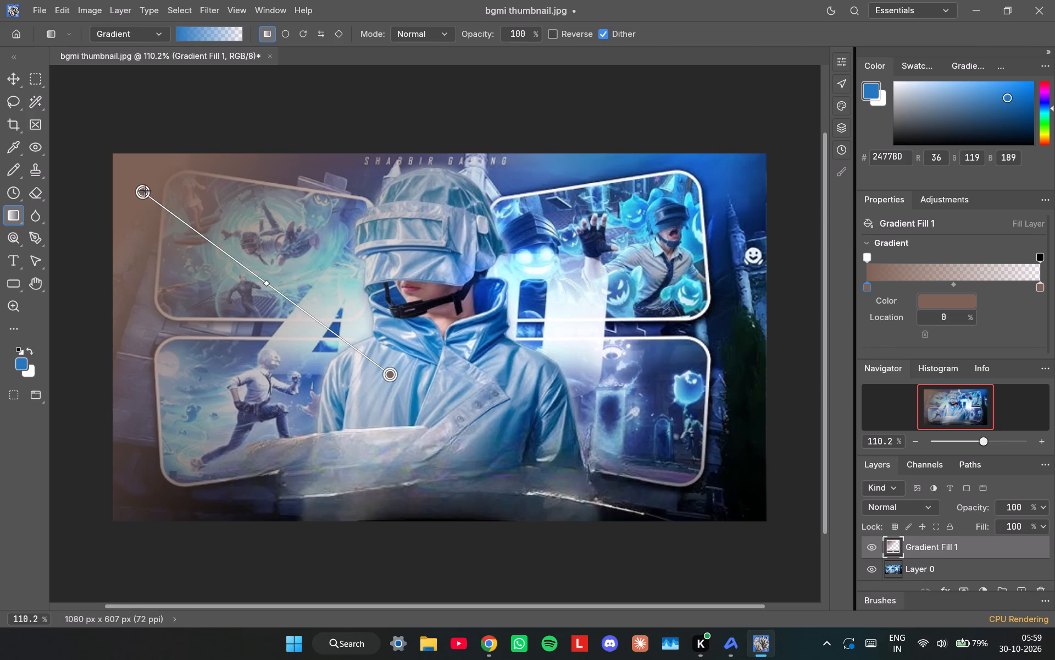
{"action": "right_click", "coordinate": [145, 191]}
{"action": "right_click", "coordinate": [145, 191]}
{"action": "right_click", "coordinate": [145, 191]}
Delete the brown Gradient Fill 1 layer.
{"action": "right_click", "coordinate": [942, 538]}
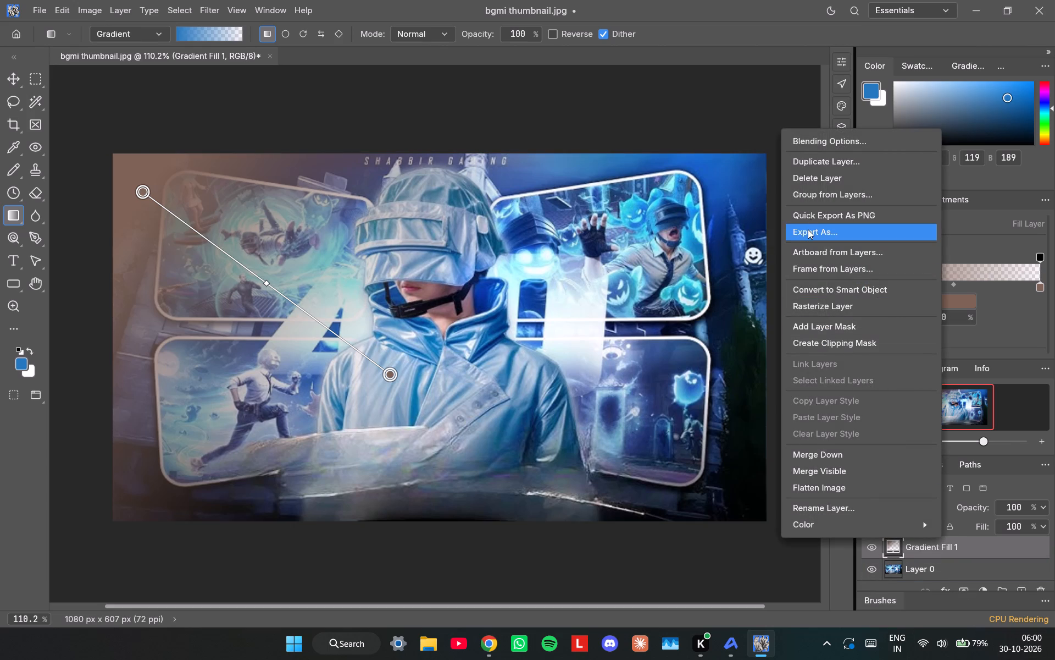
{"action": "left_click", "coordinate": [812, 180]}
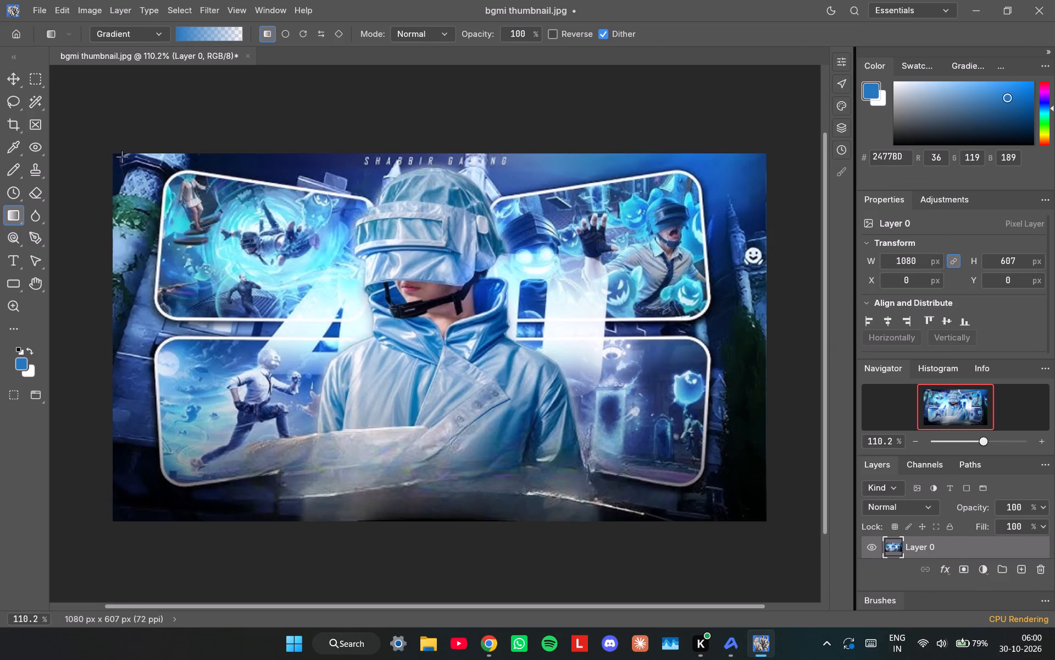
Draw a linear gradient from blue #2477BD to transparent, running from the artwork's top-left corner into the upper-left frame.
{"action": "left_click_drag", "start_coordinate": [112, 153], "coordinate": [306, 250]}
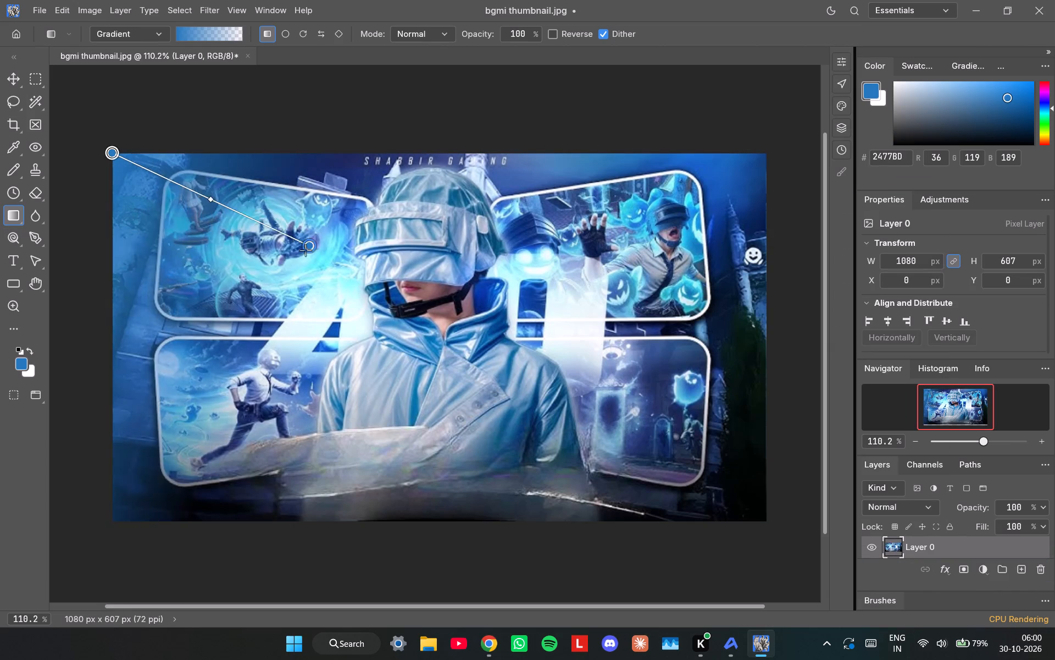
{"action": "left_click_drag", "start_coordinate": [306, 250], "coordinate": [211, 254]}
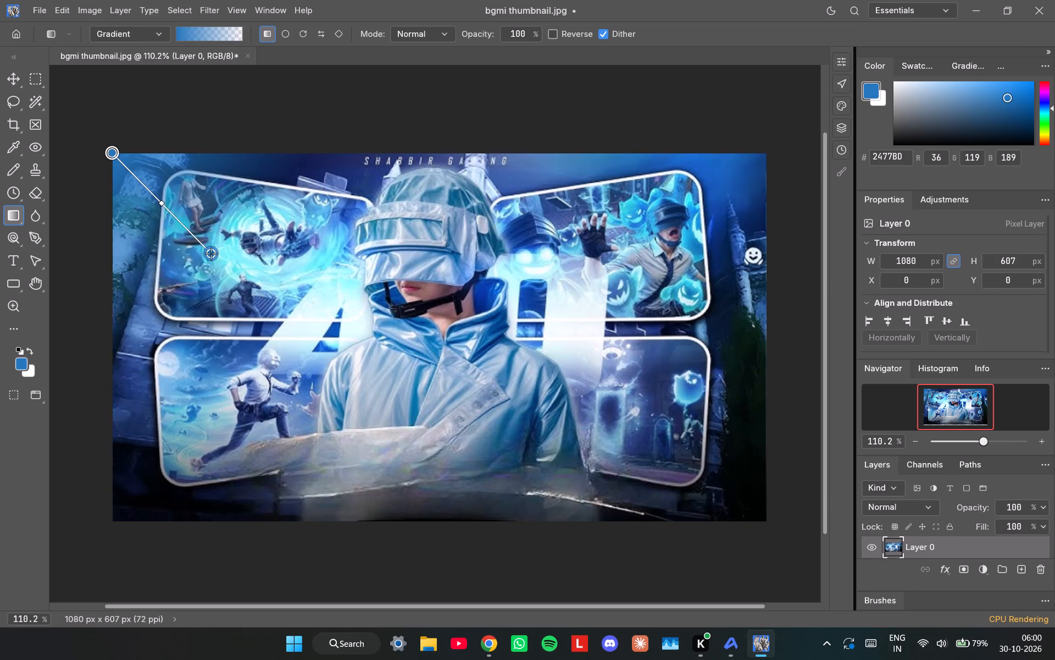
{"action": "left_click_drag", "start_coordinate": [211, 254], "coordinate": [220, 263]}
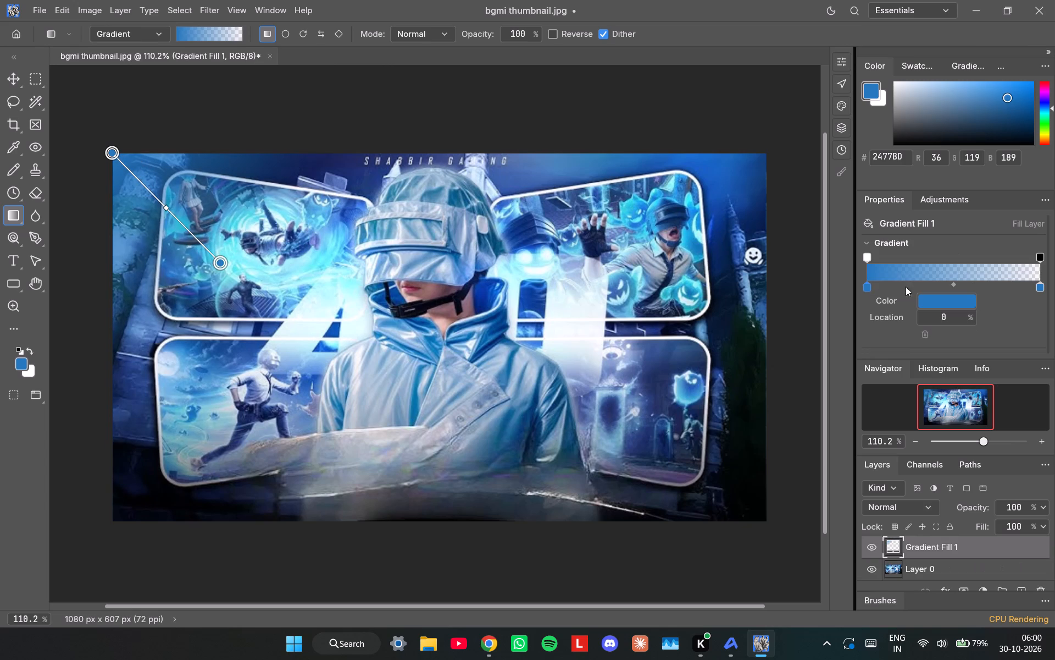
{"action": "left_click", "coordinate": [868, 288]}
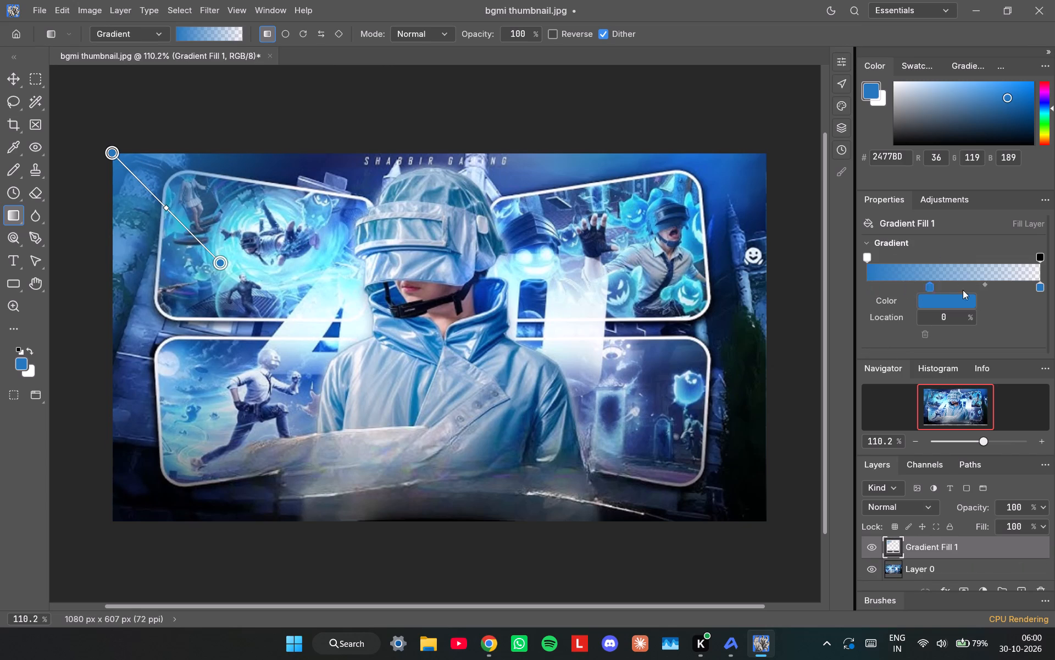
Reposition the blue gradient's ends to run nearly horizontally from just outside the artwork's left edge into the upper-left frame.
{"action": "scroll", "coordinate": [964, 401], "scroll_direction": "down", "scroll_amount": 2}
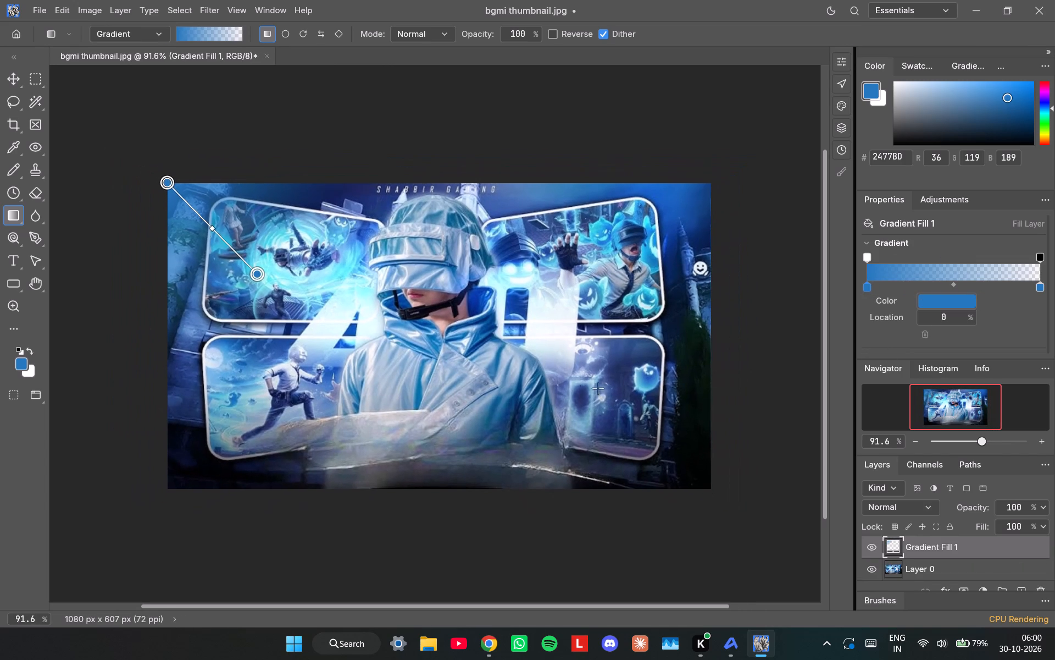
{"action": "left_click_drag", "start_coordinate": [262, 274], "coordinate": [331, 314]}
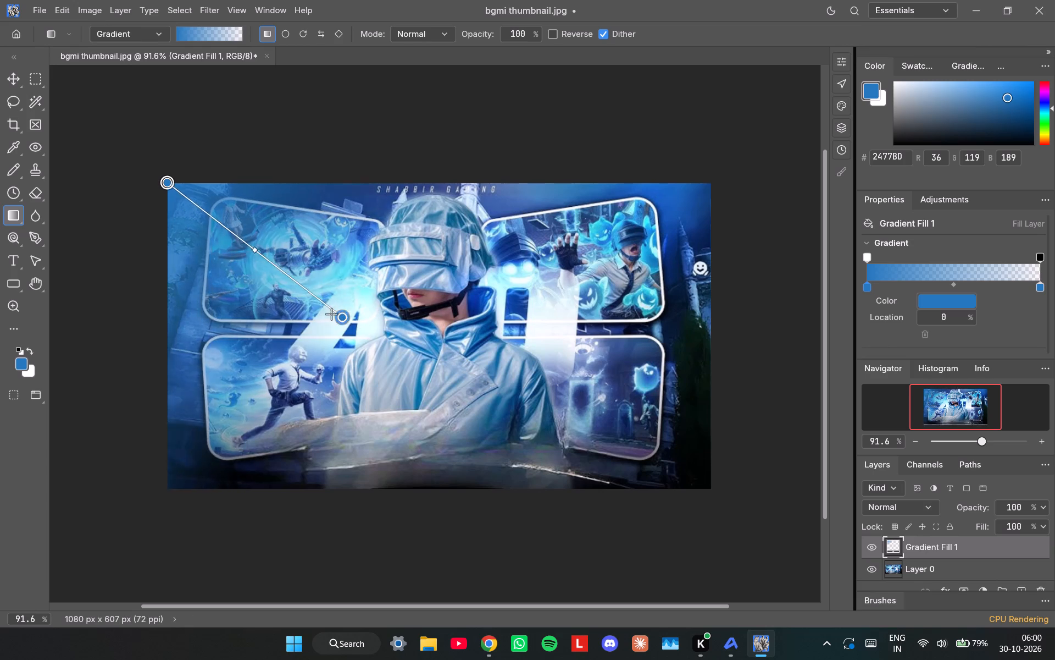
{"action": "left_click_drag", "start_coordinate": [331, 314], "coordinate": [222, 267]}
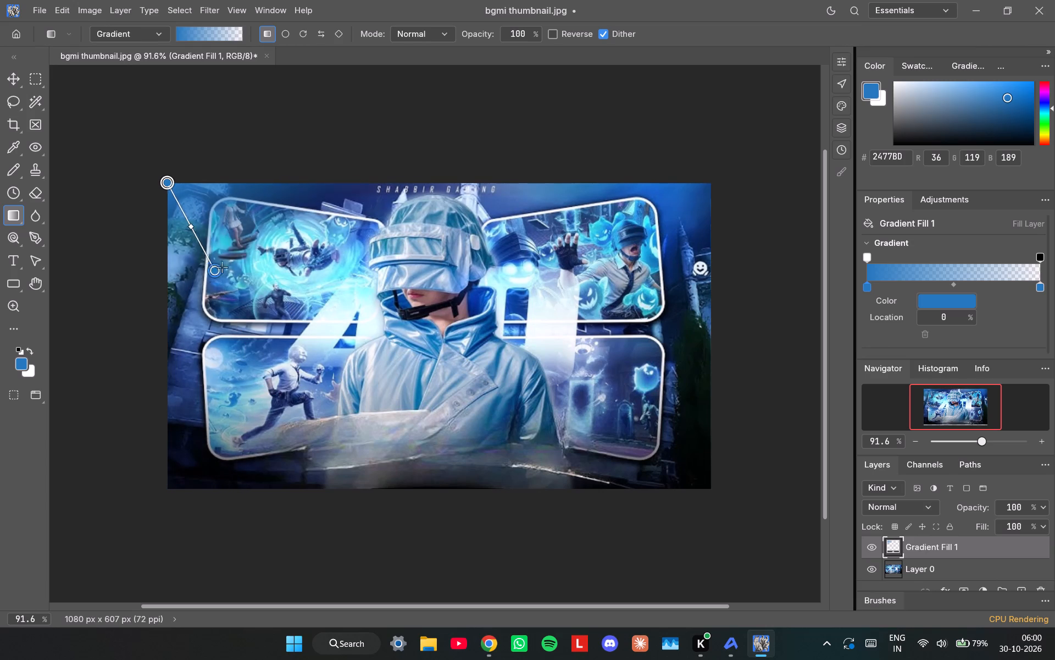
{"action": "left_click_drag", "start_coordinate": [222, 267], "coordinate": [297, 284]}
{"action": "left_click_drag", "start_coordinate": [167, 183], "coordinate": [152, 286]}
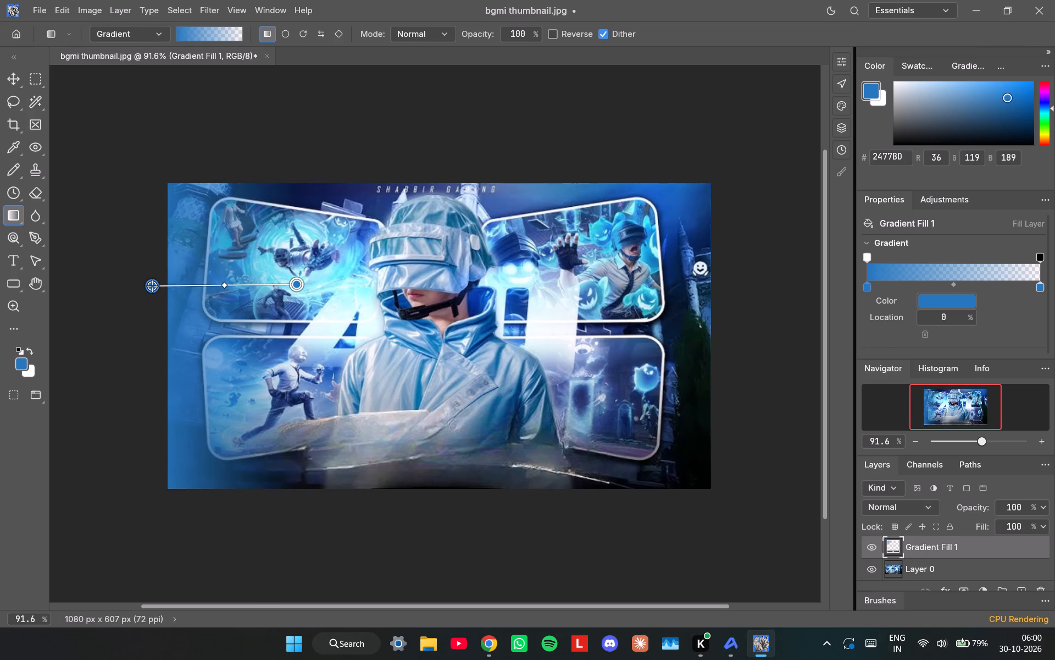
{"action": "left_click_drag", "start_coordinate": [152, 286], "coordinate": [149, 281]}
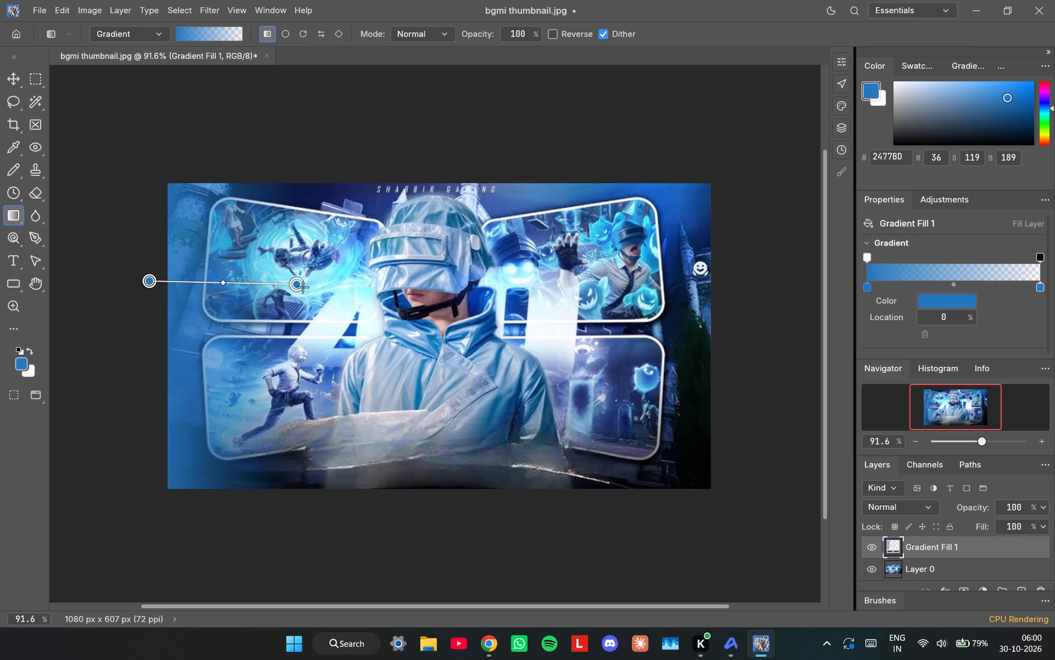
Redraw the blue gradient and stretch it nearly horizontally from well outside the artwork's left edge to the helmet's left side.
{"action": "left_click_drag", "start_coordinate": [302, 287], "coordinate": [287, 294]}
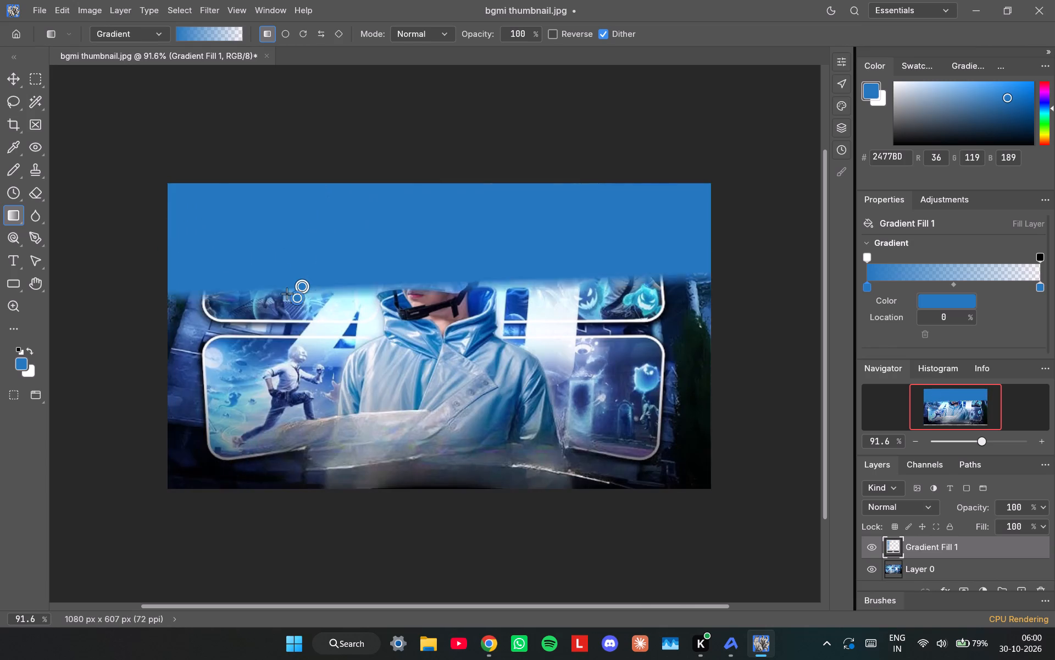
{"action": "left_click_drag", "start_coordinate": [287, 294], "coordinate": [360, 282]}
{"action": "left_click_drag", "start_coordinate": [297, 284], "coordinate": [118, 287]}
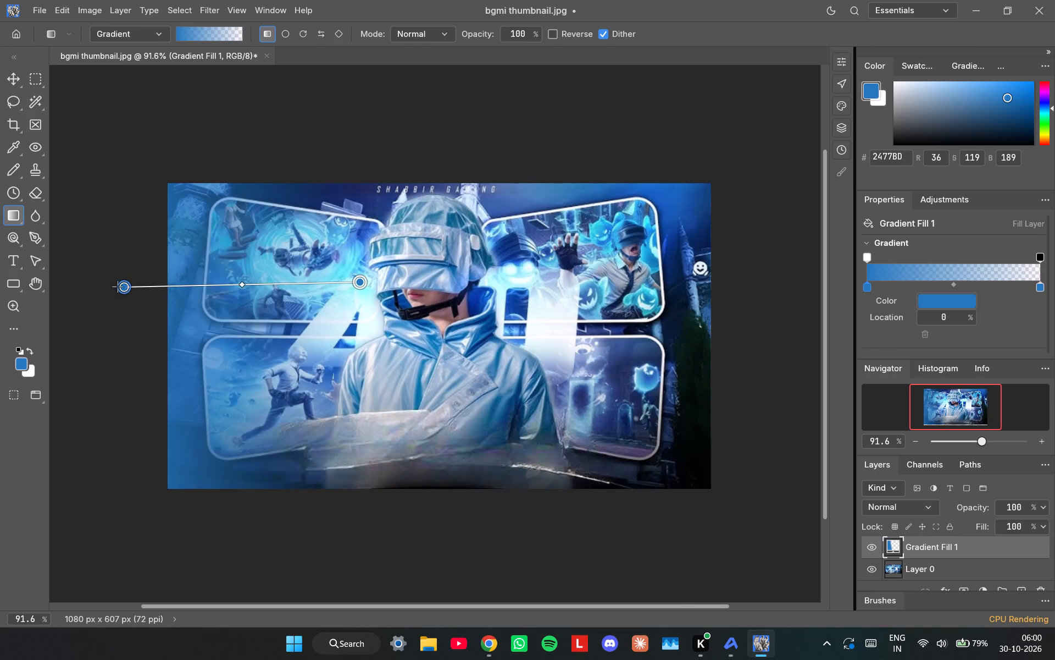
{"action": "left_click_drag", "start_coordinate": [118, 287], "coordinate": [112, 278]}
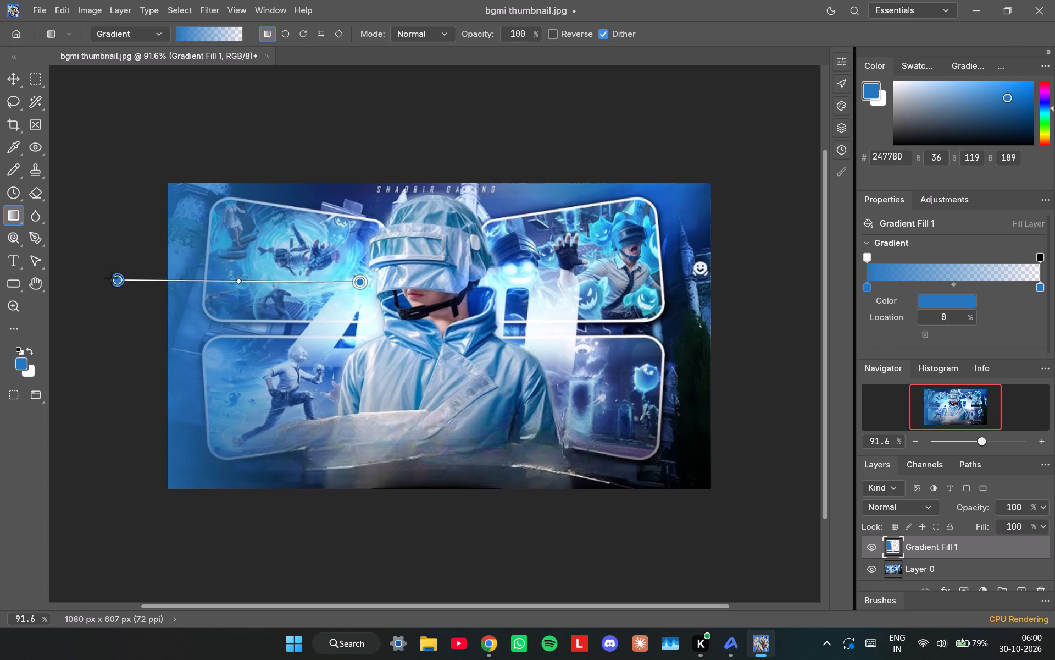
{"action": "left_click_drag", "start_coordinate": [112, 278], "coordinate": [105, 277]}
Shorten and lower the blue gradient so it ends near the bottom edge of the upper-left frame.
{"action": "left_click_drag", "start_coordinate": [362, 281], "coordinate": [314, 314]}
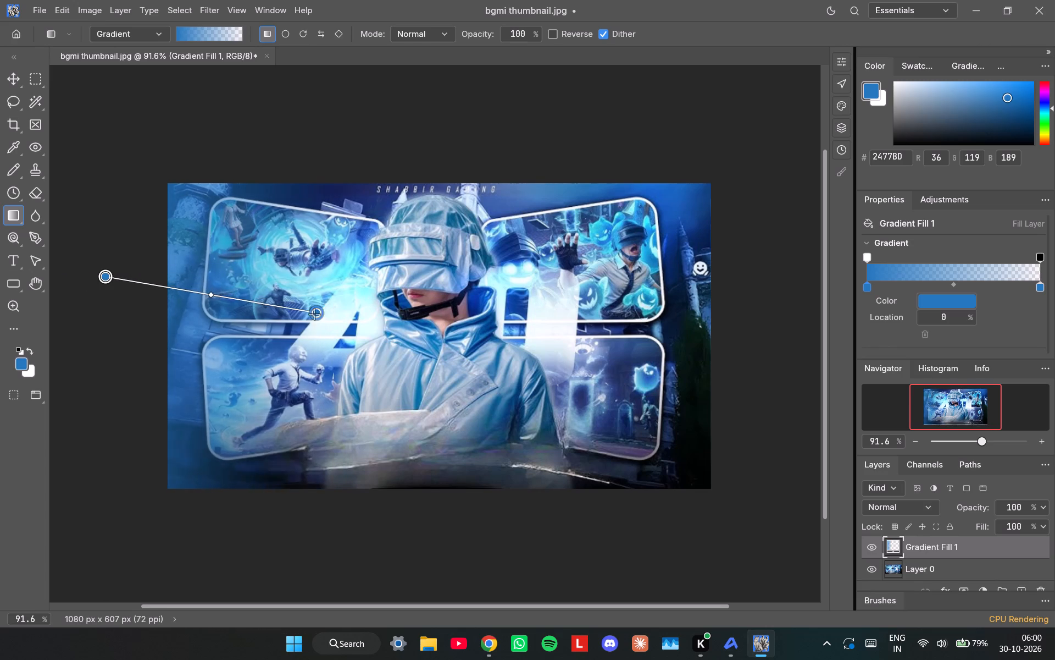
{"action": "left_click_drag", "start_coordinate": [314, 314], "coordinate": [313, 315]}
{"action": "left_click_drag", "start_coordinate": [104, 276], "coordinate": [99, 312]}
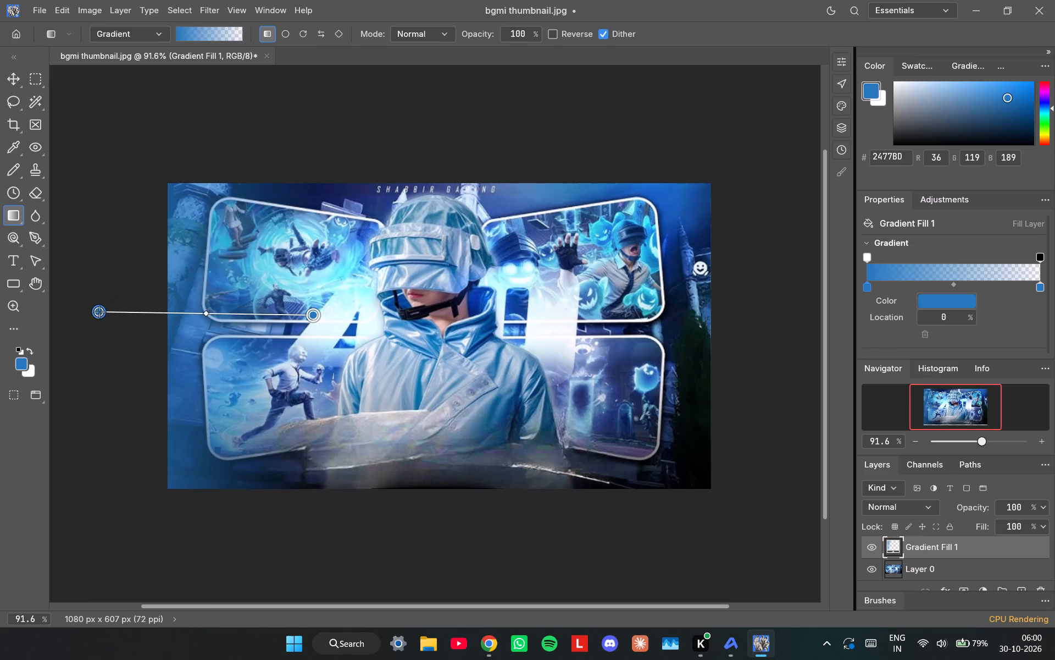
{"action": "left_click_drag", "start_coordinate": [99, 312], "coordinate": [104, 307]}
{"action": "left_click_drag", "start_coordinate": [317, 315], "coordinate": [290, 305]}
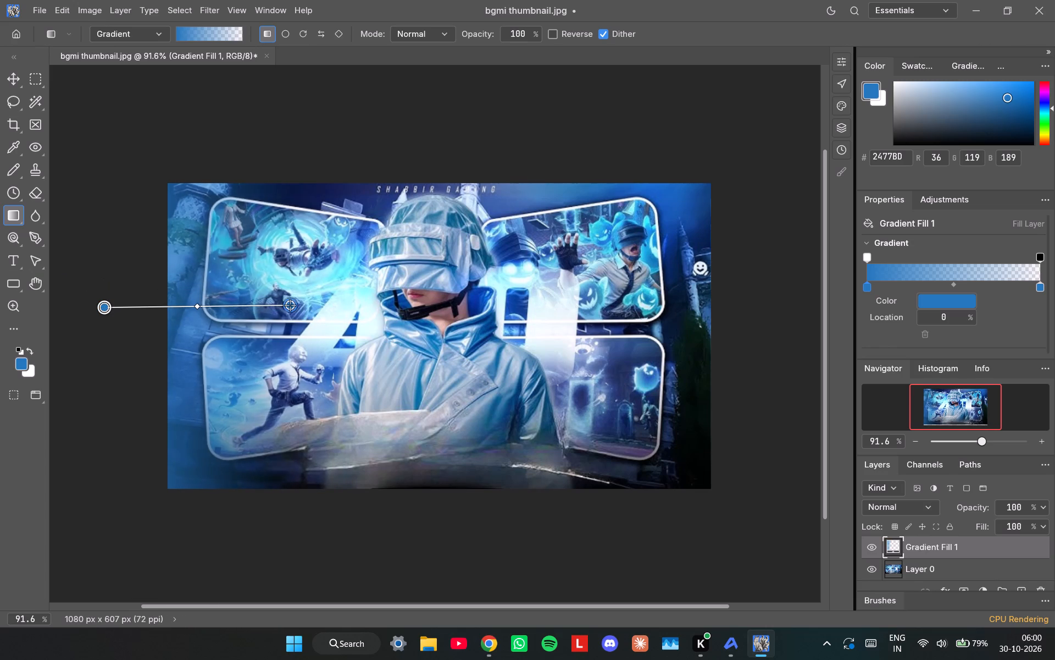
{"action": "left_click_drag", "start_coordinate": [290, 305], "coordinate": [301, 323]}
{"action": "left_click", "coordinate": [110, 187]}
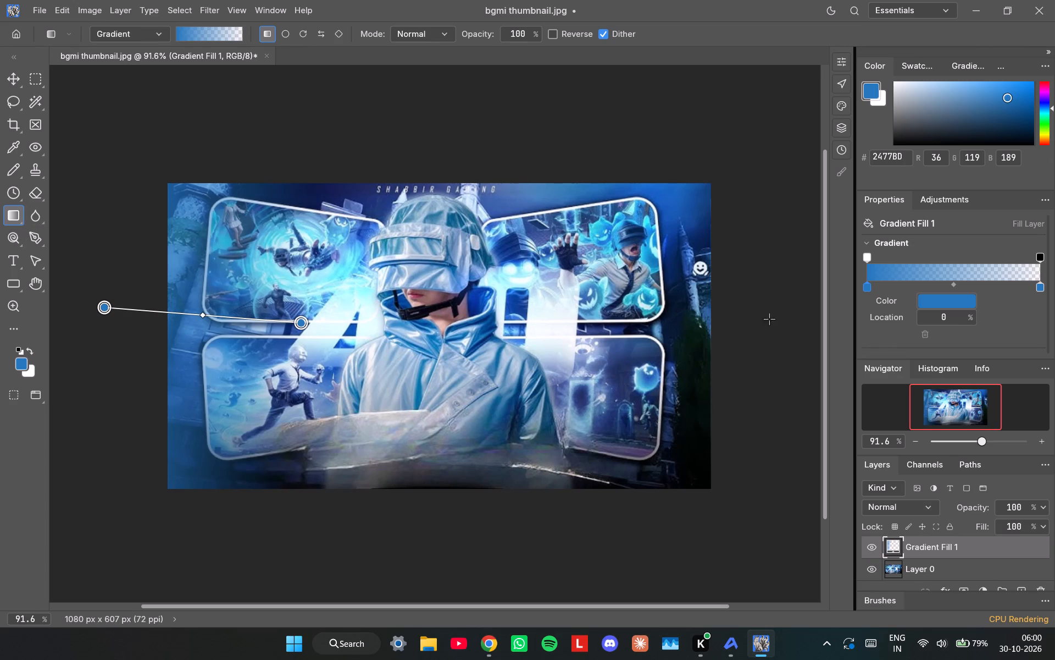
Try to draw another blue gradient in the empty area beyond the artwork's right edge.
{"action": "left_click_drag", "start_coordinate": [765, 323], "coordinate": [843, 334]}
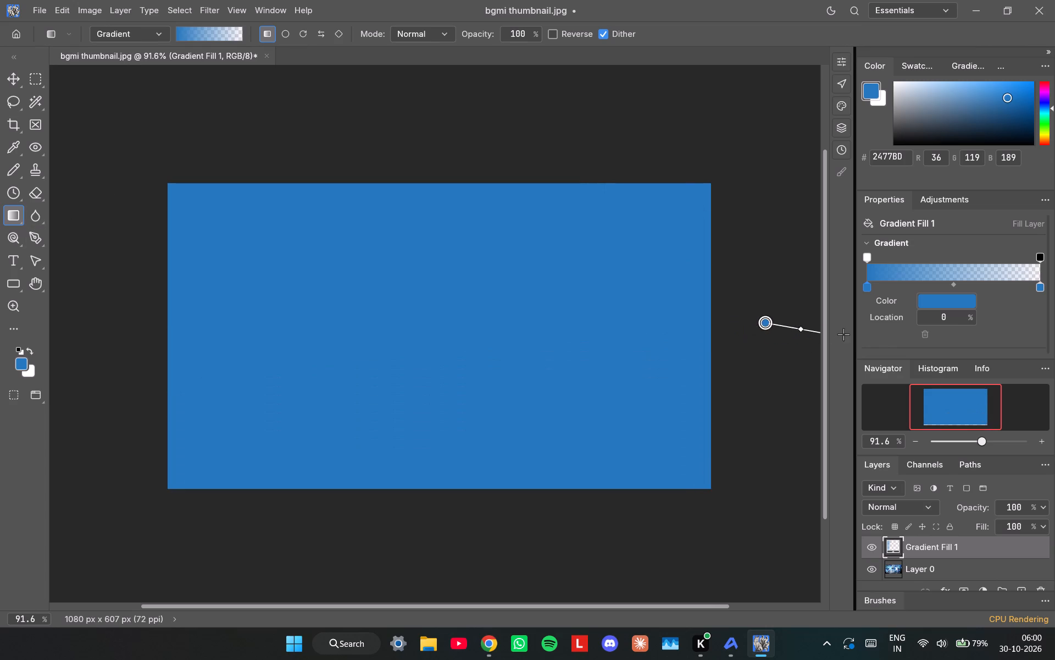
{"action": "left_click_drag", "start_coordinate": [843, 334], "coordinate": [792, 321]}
Move the gradient's start outside the artwork's left edge and its end between the two left frames, level with the start.
{"action": "left_click_drag", "start_coordinate": [764, 325], "coordinate": [115, 319]}
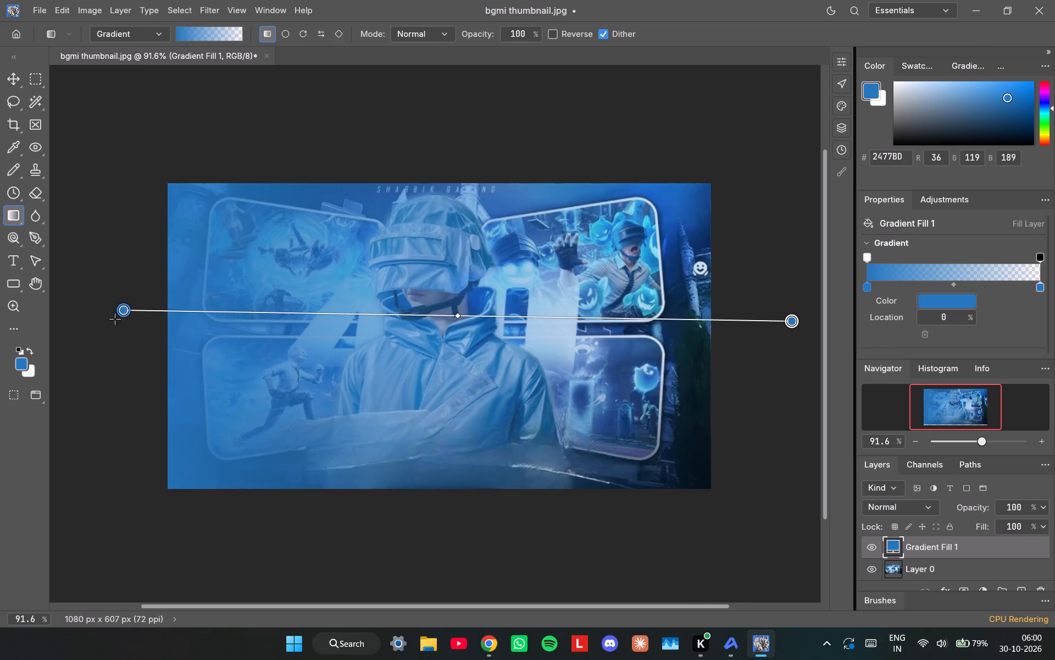
{"action": "left_click_drag", "start_coordinate": [115, 319], "coordinate": [100, 319]}
{"action": "left_click_drag", "start_coordinate": [795, 324], "coordinate": [501, 320]}
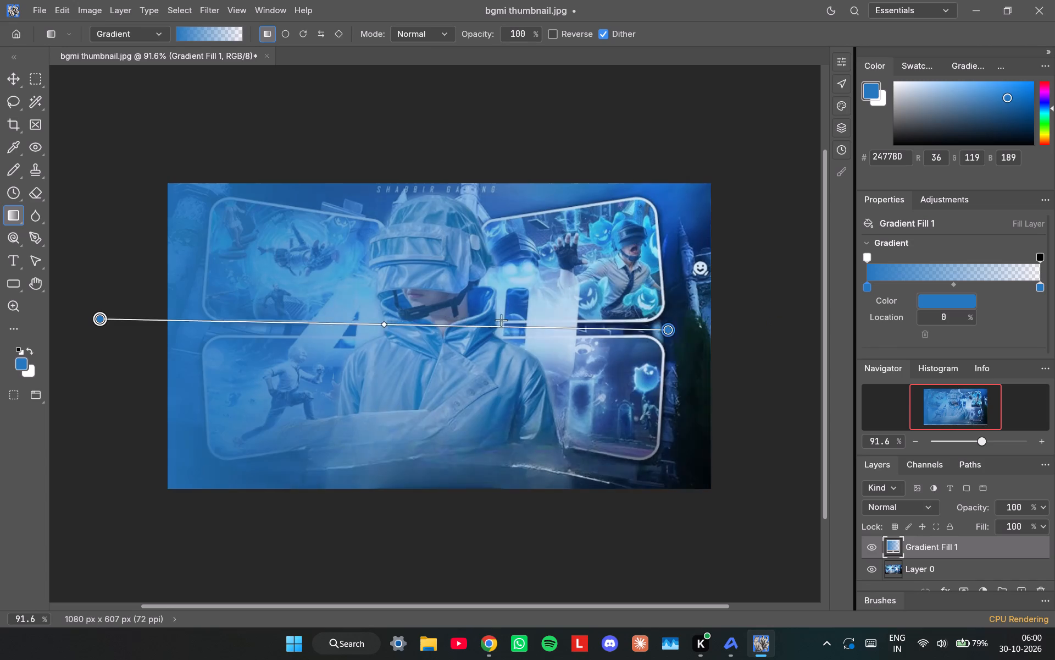
{"action": "left_click_drag", "start_coordinate": [501, 320], "coordinate": [293, 322]}
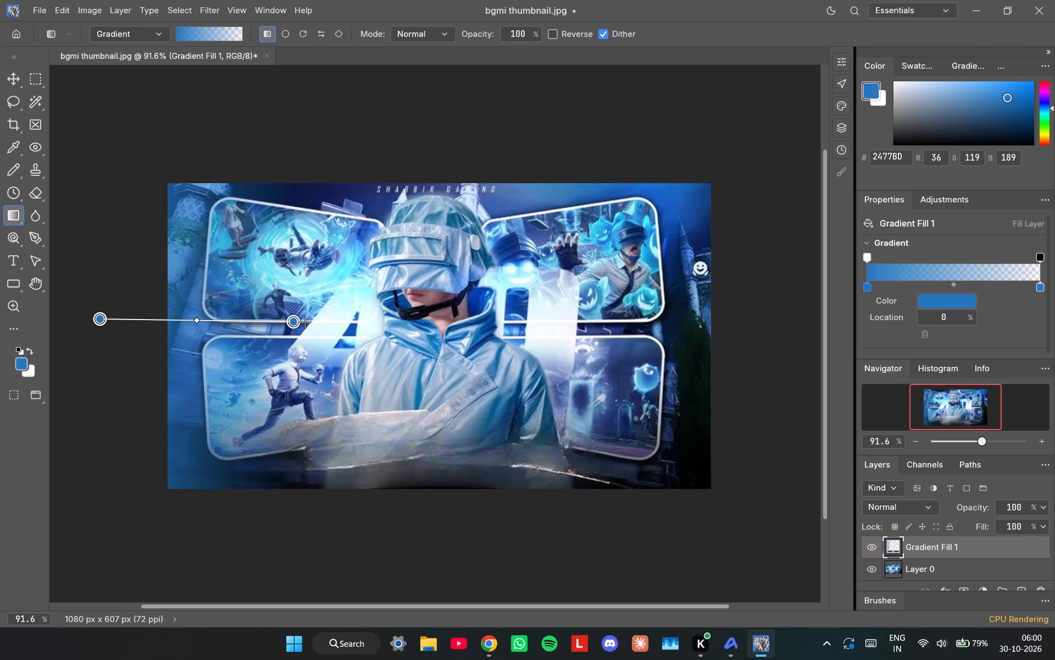
{"action": "left_click", "coordinate": [448, 128]}
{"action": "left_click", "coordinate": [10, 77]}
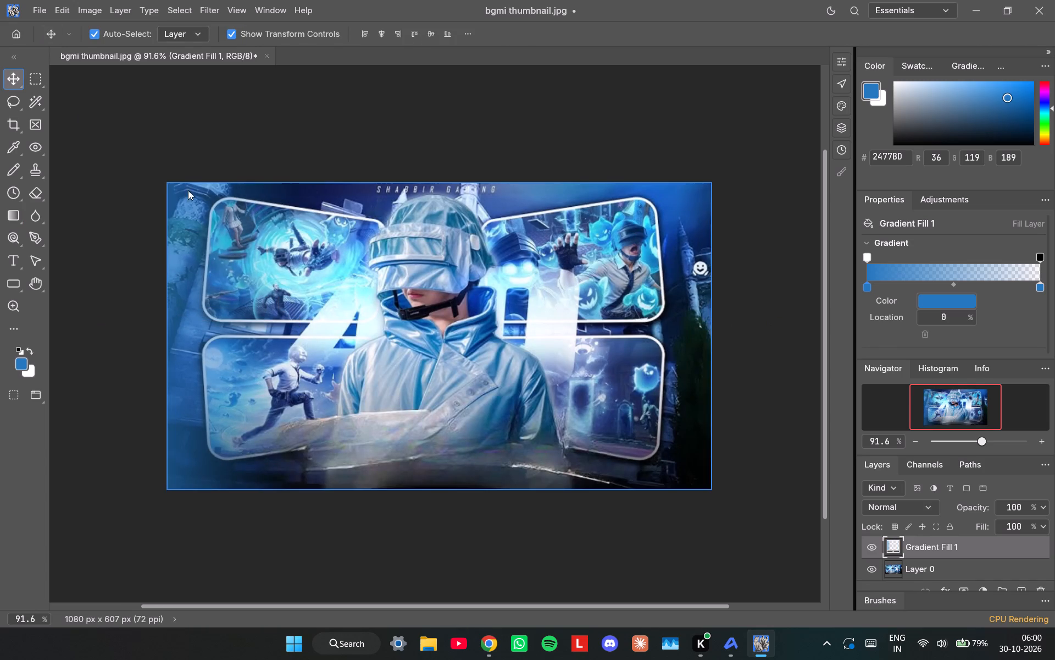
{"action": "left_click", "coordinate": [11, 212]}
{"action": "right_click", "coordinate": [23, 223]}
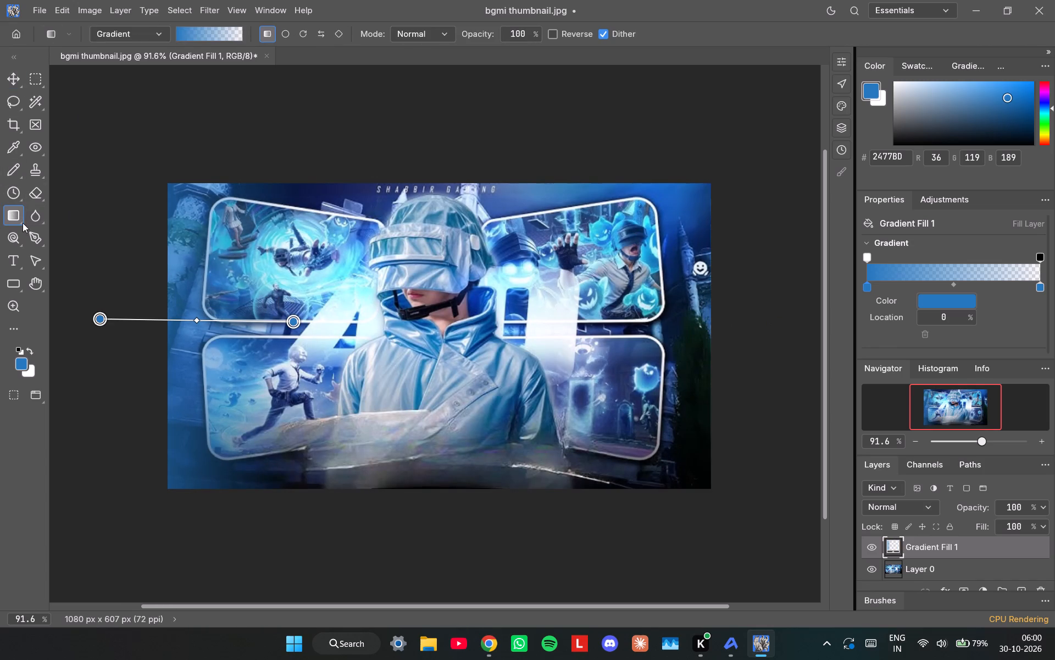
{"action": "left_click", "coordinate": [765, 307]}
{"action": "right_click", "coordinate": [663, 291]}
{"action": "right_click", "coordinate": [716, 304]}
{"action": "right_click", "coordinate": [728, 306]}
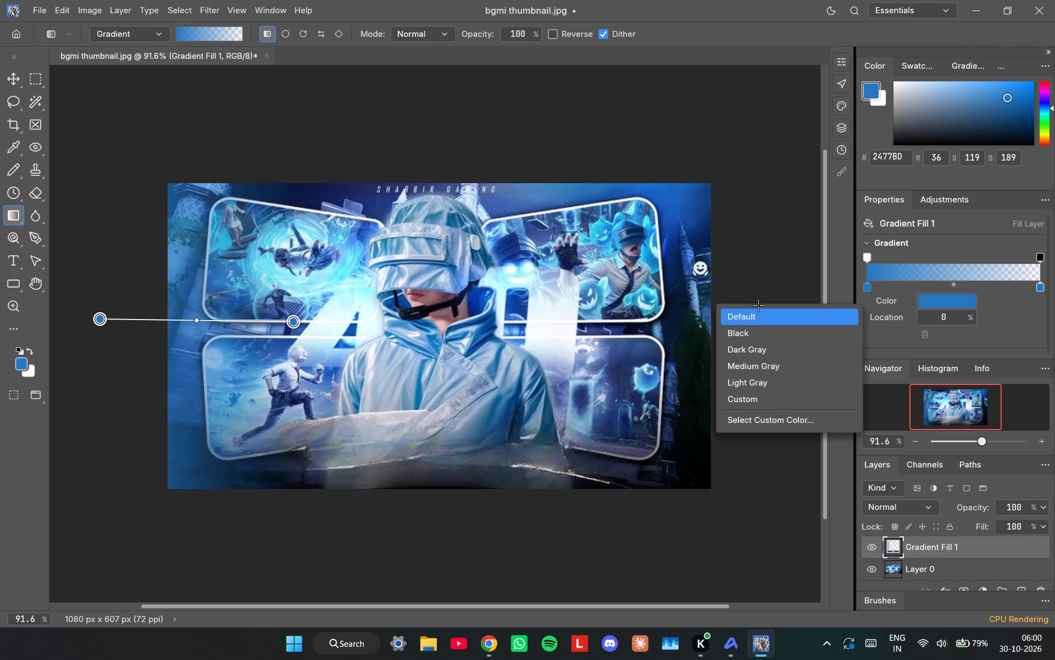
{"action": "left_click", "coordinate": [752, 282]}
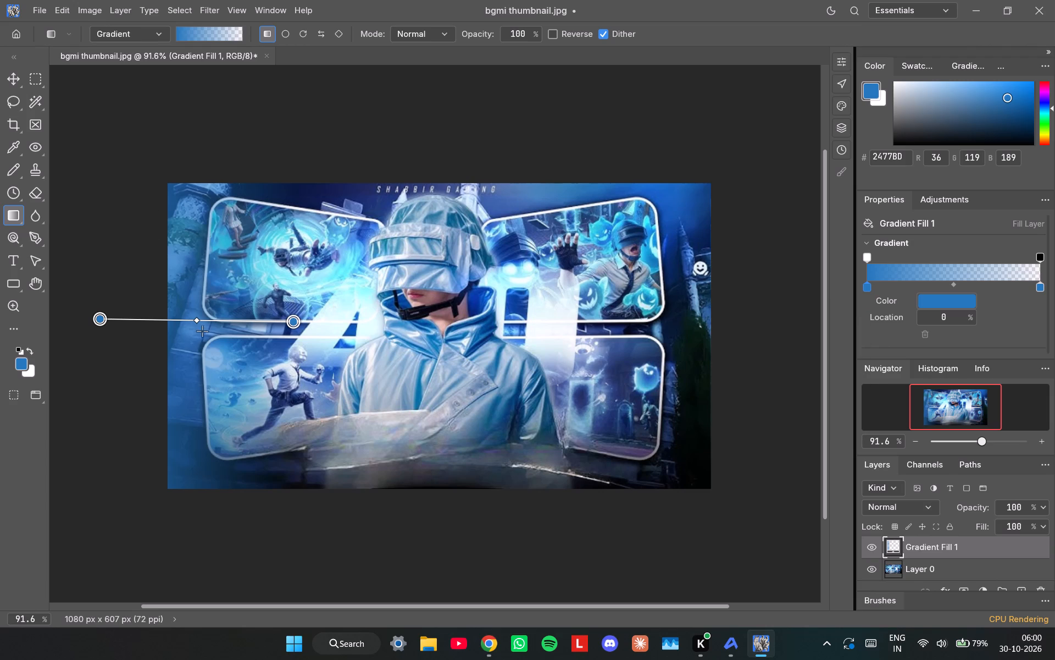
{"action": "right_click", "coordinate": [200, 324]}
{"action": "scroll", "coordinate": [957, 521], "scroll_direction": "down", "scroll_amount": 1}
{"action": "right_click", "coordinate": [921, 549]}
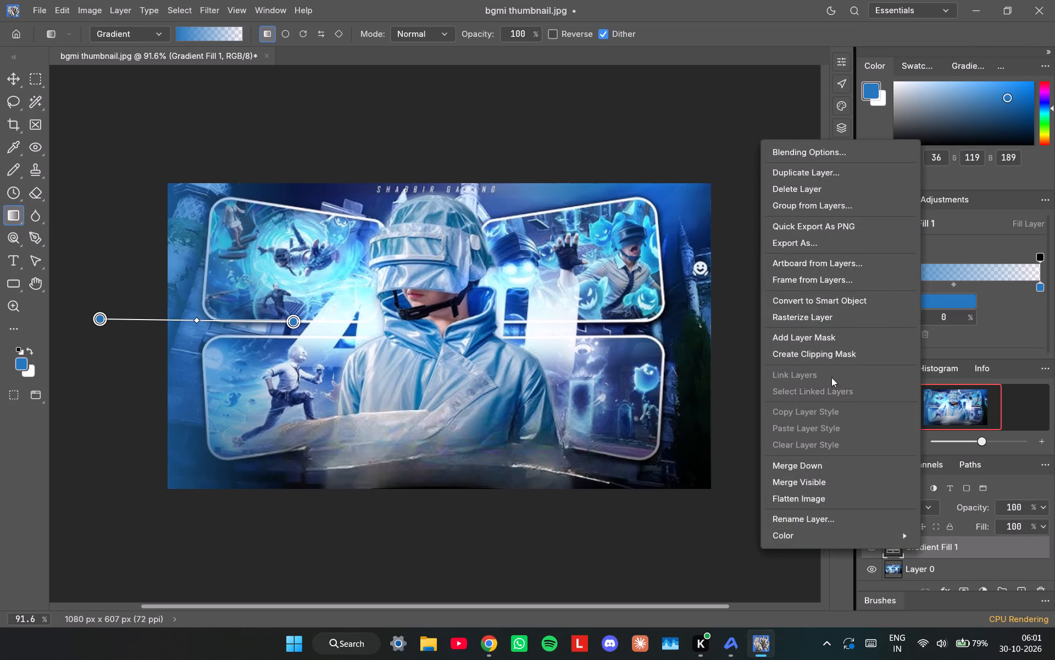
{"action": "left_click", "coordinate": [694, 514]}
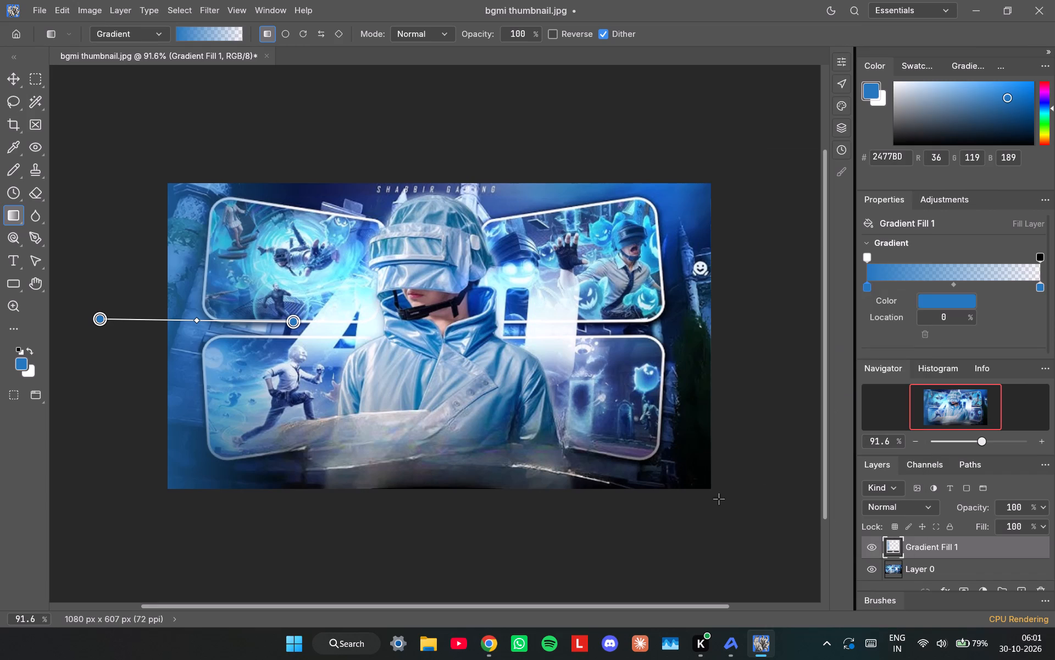
Apply a Dodge stroke across the helmet at 50% midtones exposure, rasterizing the Gradient Fill 1 layer.
{"action": "left_click", "coordinate": [11, 236]}
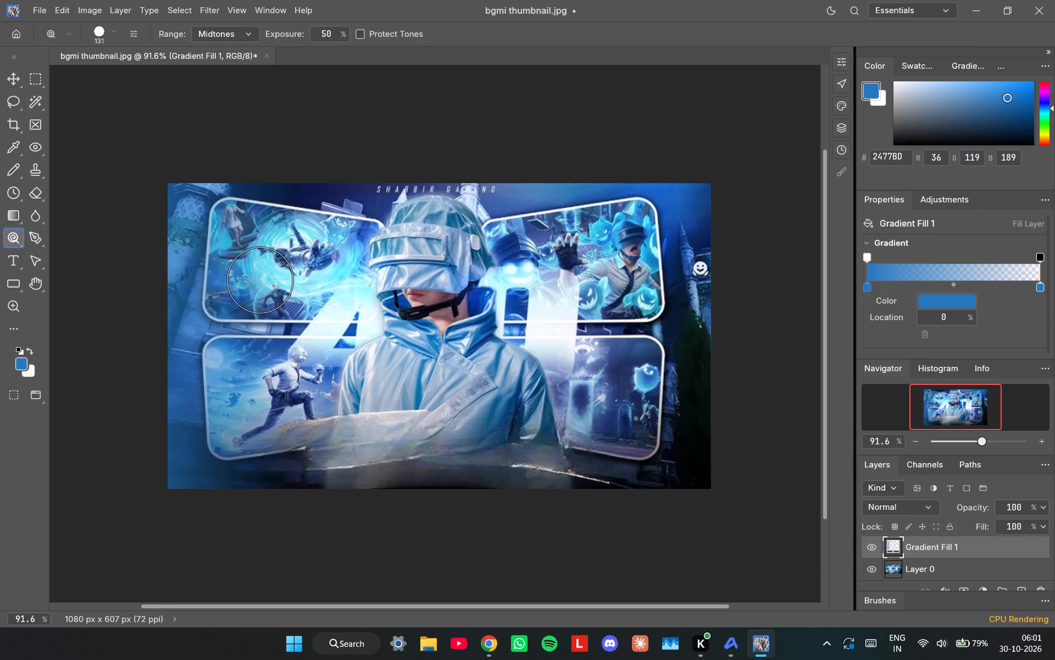
{"action": "left_click_drag", "start_coordinate": [379, 265], "coordinate": [437, 273]}
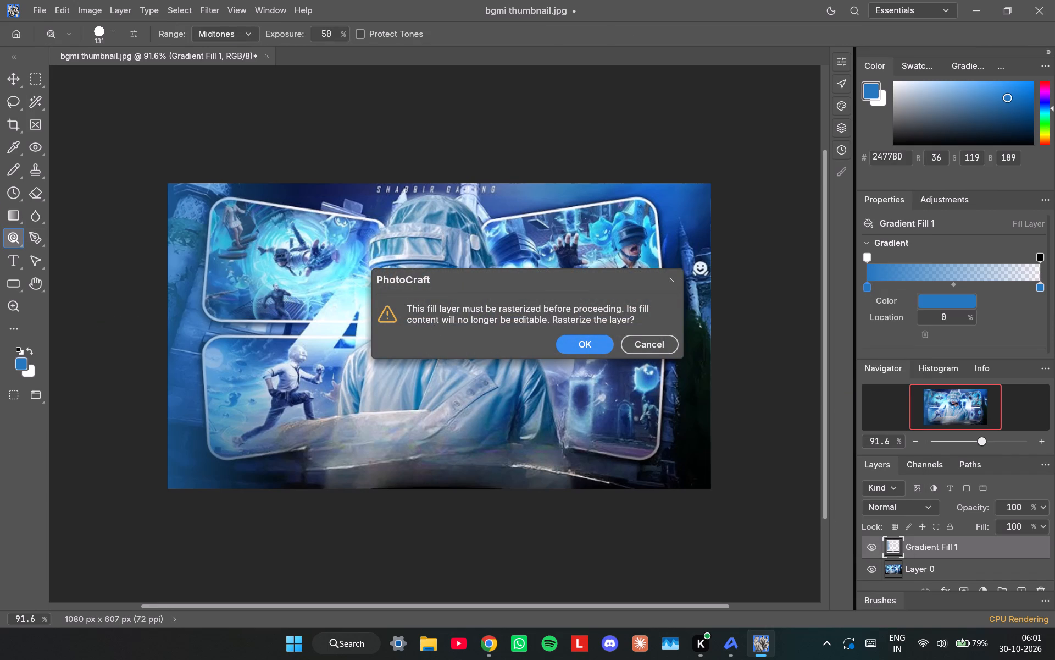
{"action": "left_click", "coordinate": [574, 342]}
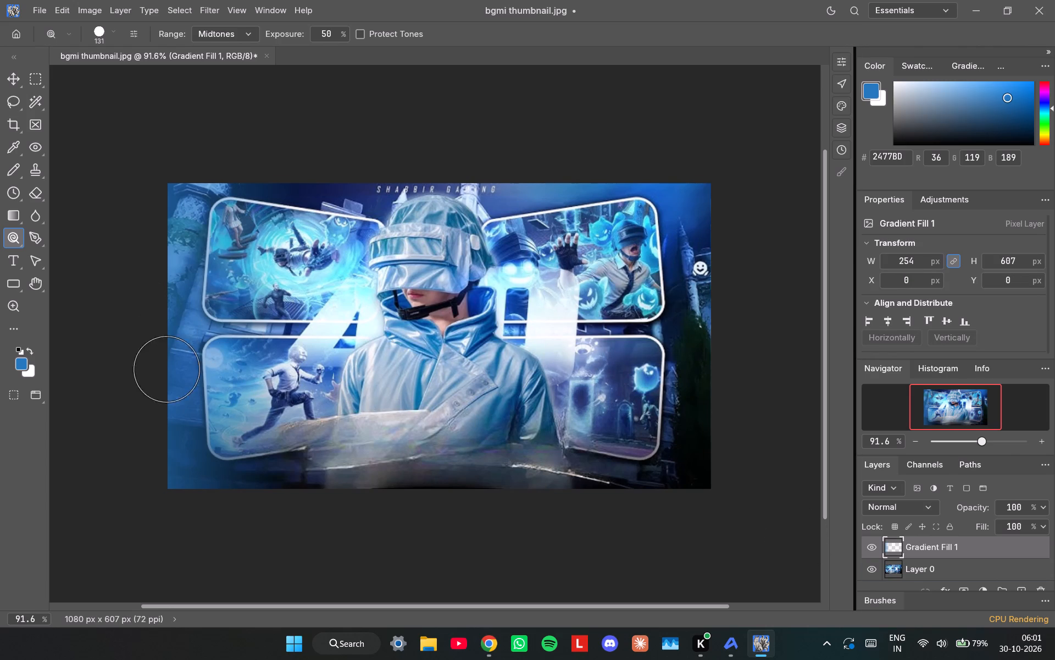
Draw a second blue-to-transparent linear gradient from outside the artwork's right edge inward to the right-hand frames.
{"action": "left_click", "coordinate": [15, 213]}
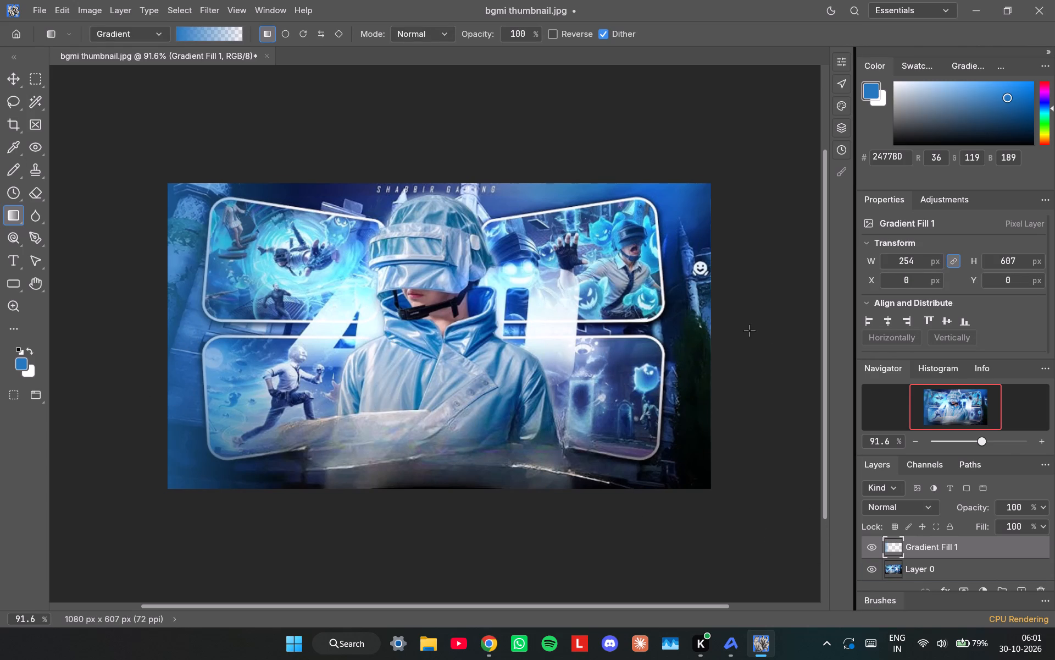
{"action": "left_click_drag", "start_coordinate": [749, 331], "coordinate": [654, 332]}
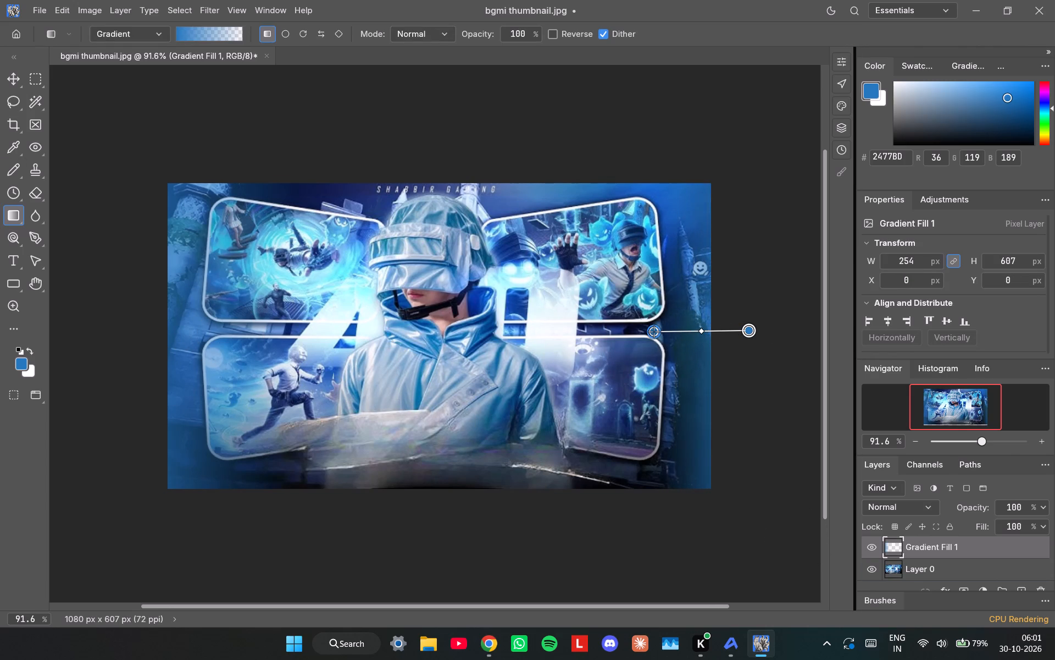
{"action": "left_click_drag", "start_coordinate": [654, 332], "coordinate": [640, 333]}
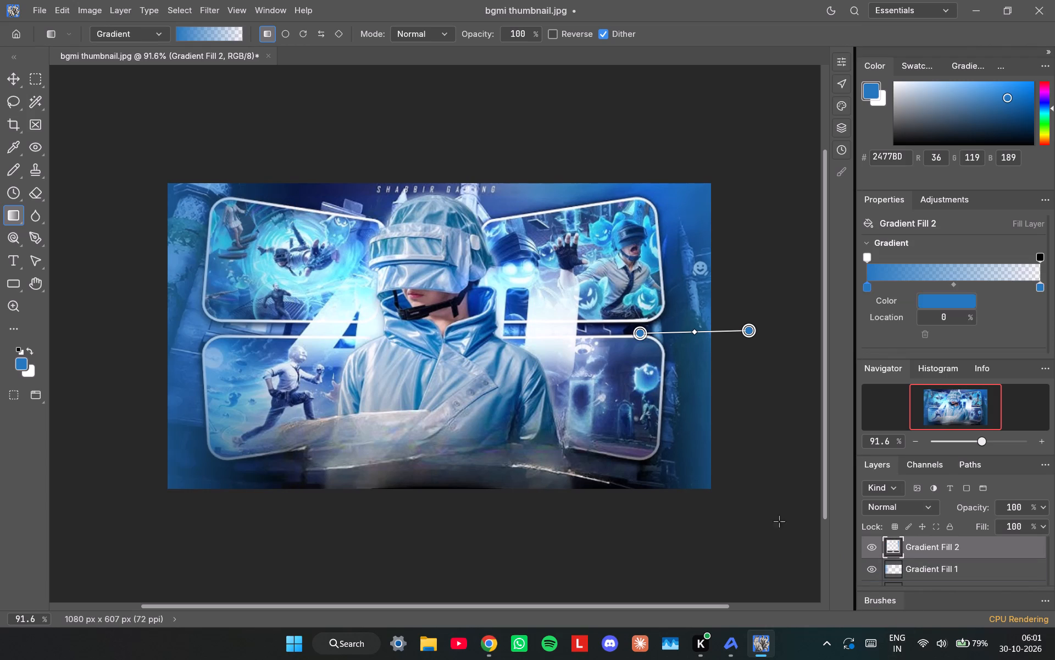
Rasterize the Gradient Fill 2 layer.
{"action": "right_click", "coordinate": [893, 547]}
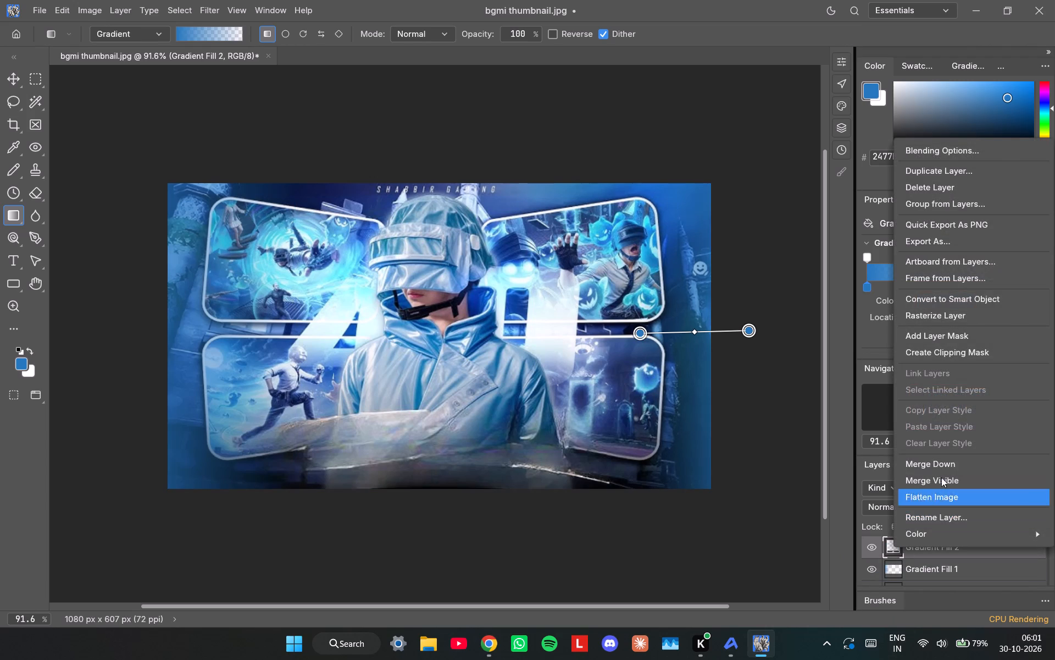
{"action": "left_click", "coordinate": [936, 316]}
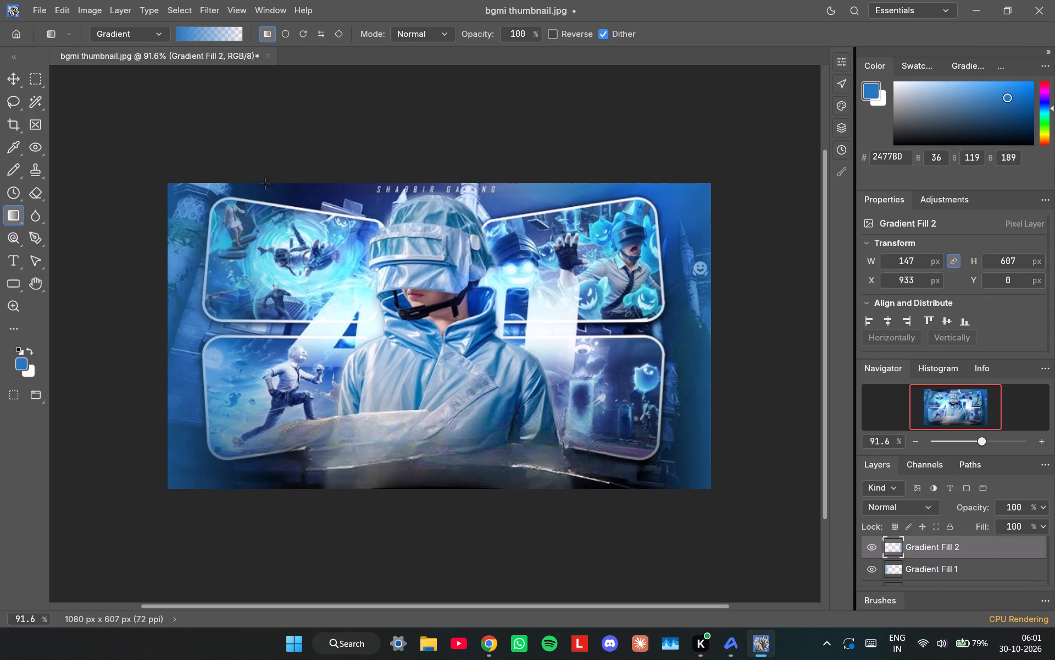
Draw a very short blue-to-transparent gradient in the empty area just above the artwork.
{"action": "left_click", "coordinate": [468, 130]}
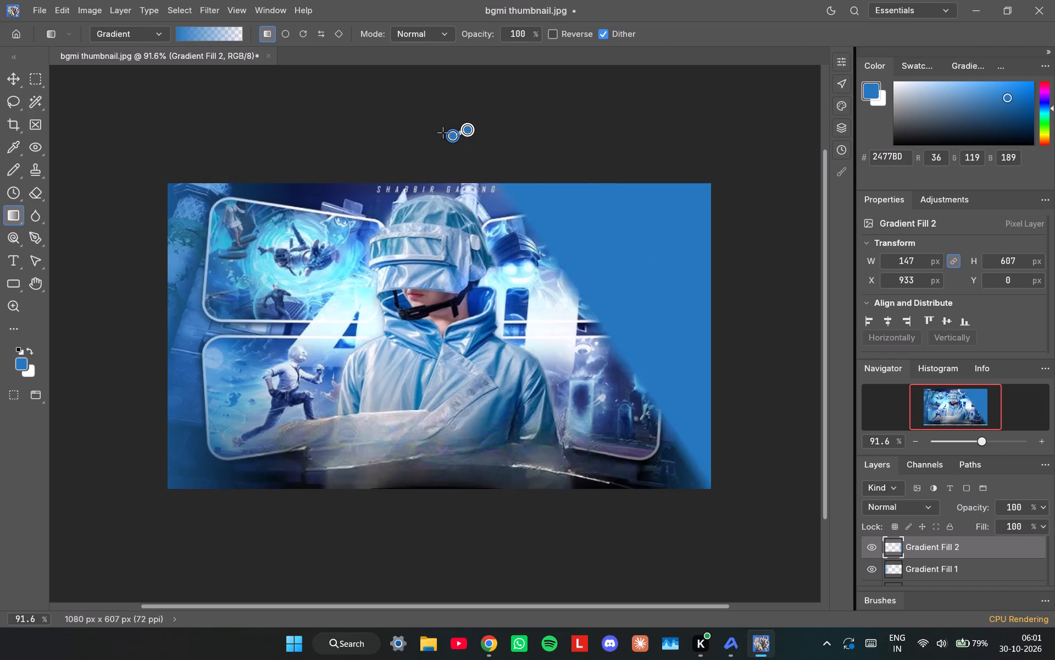
{"action": "right_click", "coordinate": [474, 133]}
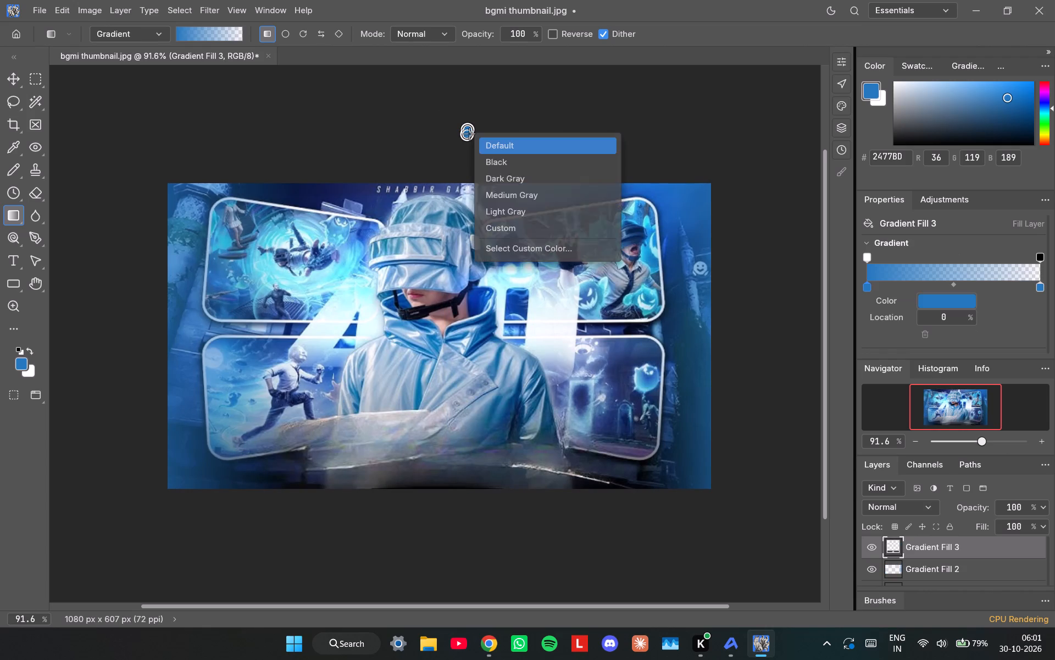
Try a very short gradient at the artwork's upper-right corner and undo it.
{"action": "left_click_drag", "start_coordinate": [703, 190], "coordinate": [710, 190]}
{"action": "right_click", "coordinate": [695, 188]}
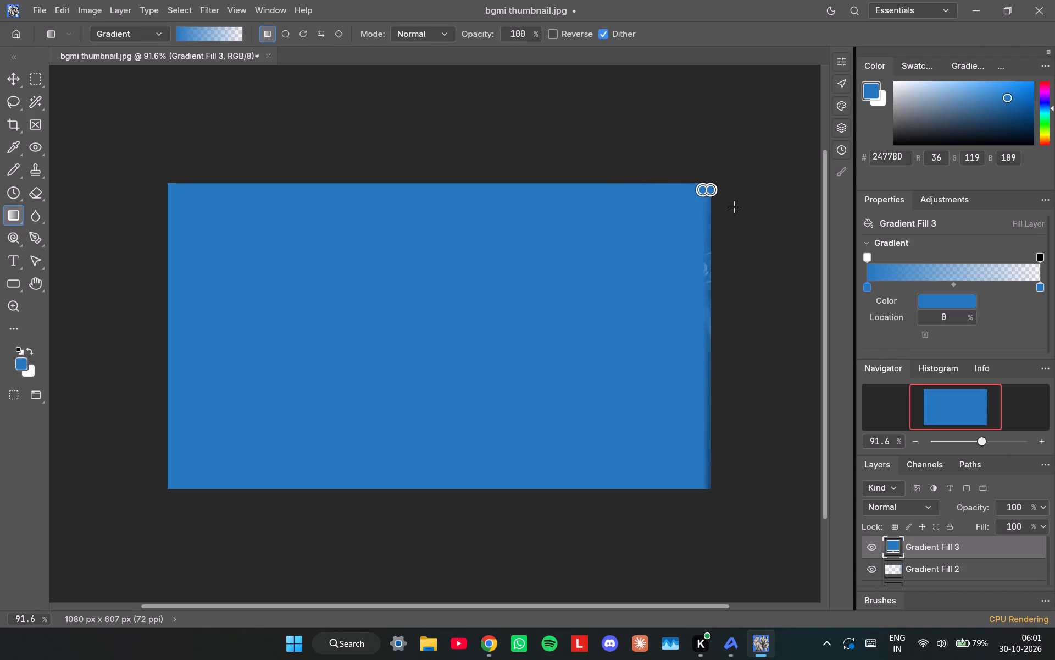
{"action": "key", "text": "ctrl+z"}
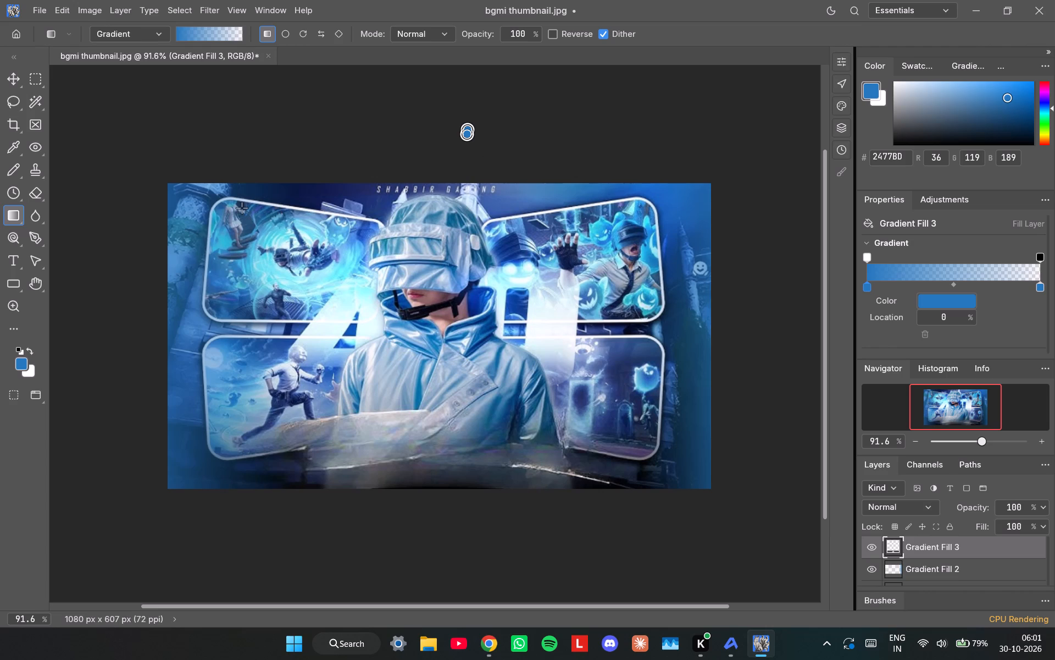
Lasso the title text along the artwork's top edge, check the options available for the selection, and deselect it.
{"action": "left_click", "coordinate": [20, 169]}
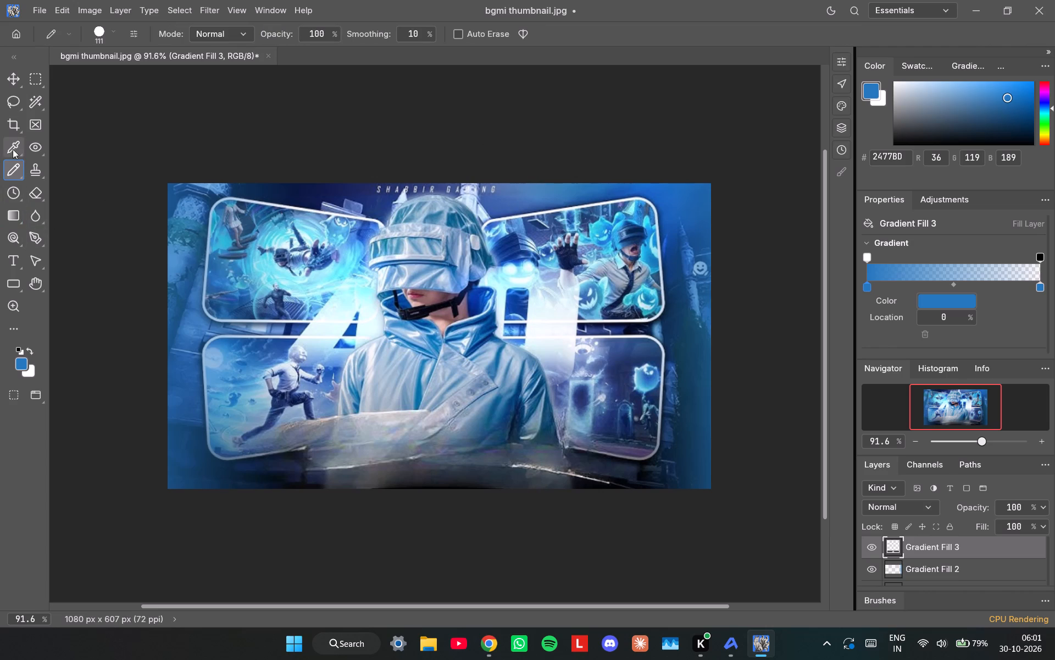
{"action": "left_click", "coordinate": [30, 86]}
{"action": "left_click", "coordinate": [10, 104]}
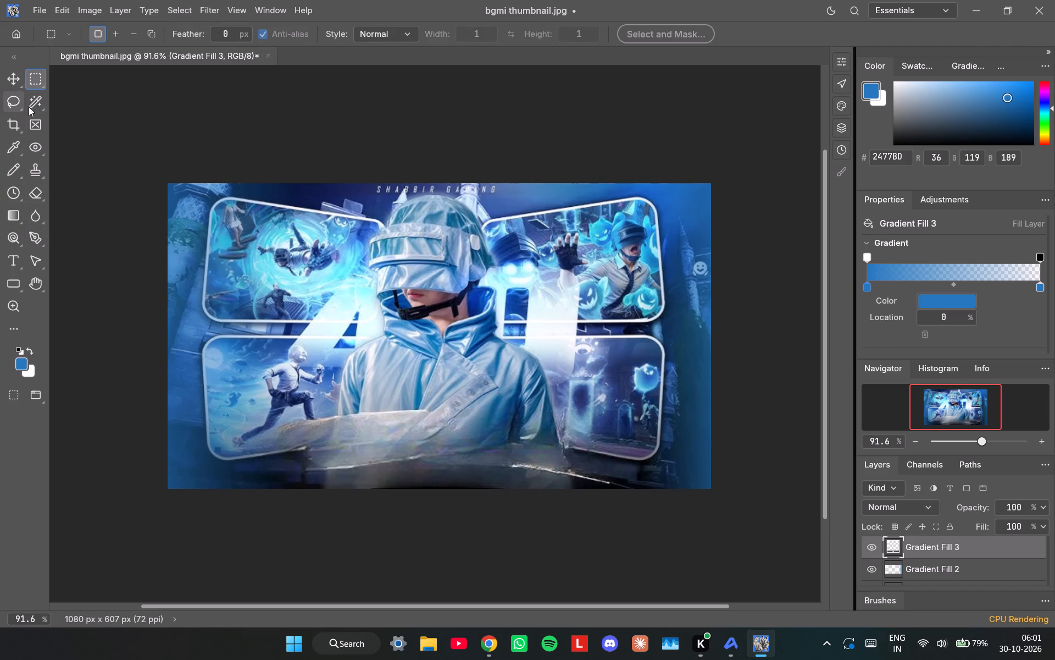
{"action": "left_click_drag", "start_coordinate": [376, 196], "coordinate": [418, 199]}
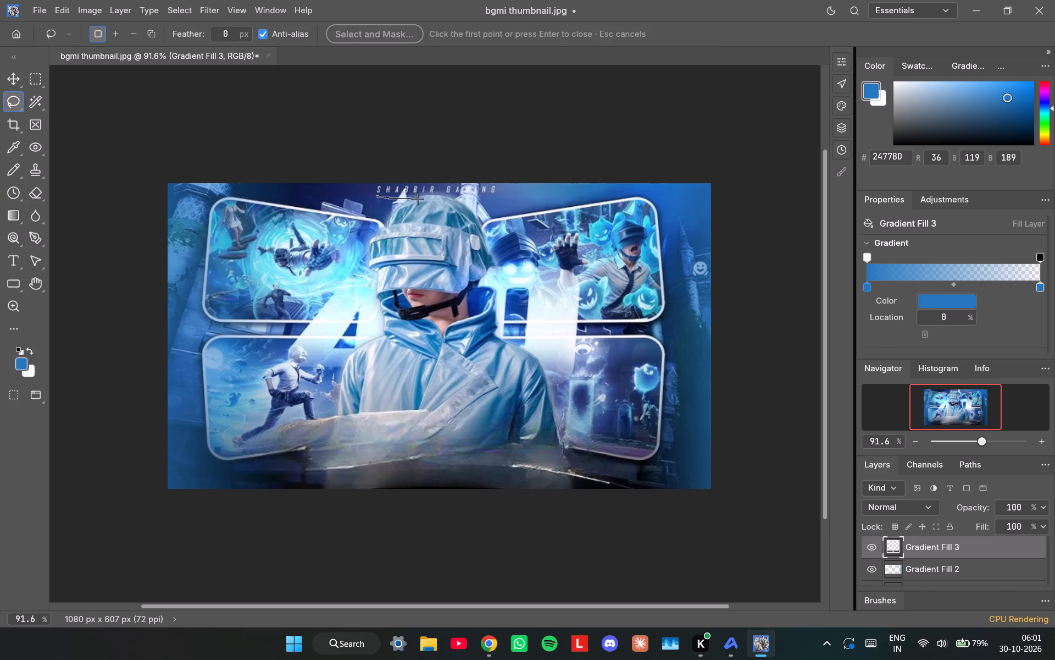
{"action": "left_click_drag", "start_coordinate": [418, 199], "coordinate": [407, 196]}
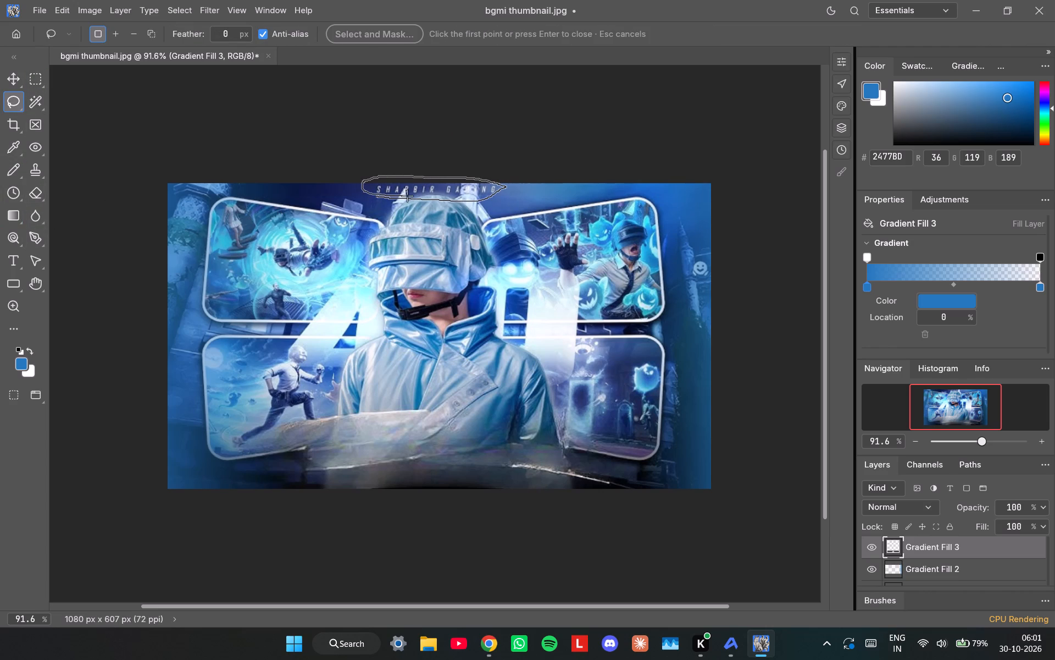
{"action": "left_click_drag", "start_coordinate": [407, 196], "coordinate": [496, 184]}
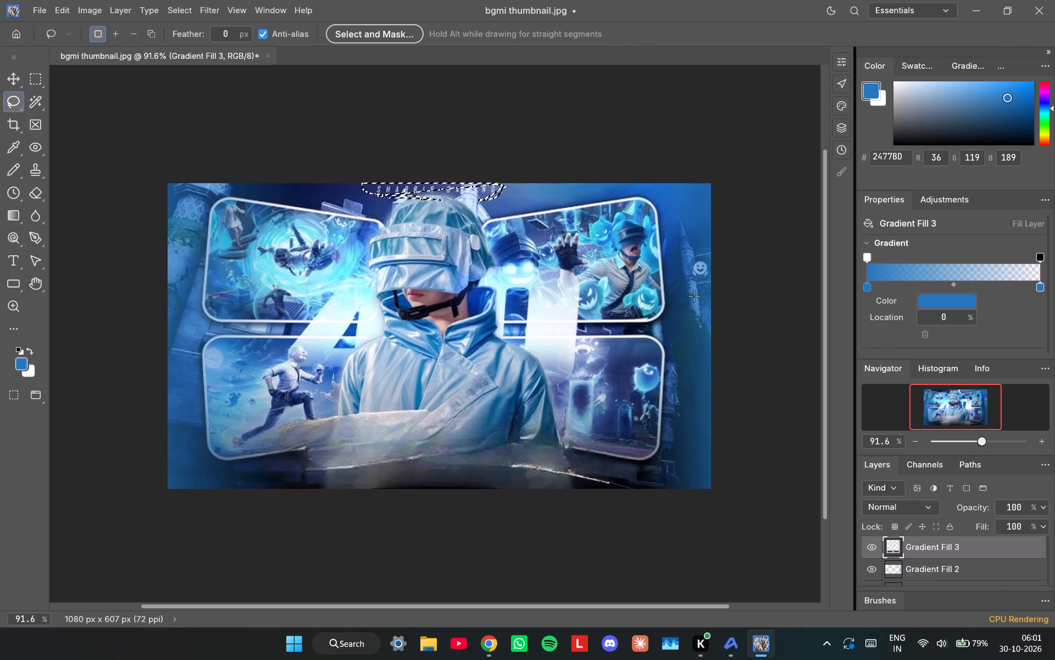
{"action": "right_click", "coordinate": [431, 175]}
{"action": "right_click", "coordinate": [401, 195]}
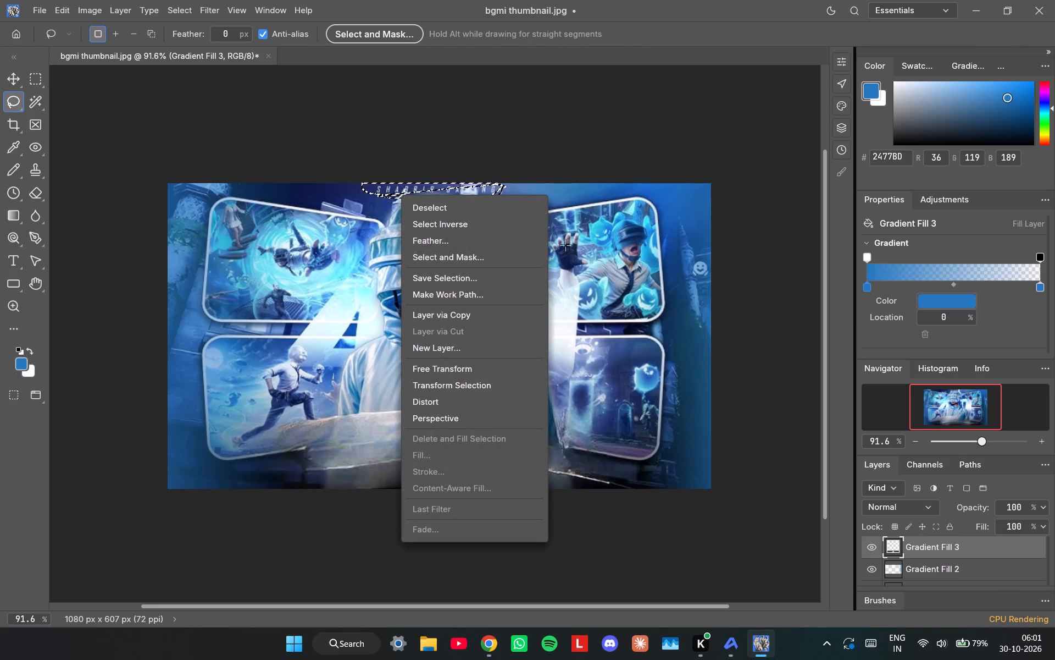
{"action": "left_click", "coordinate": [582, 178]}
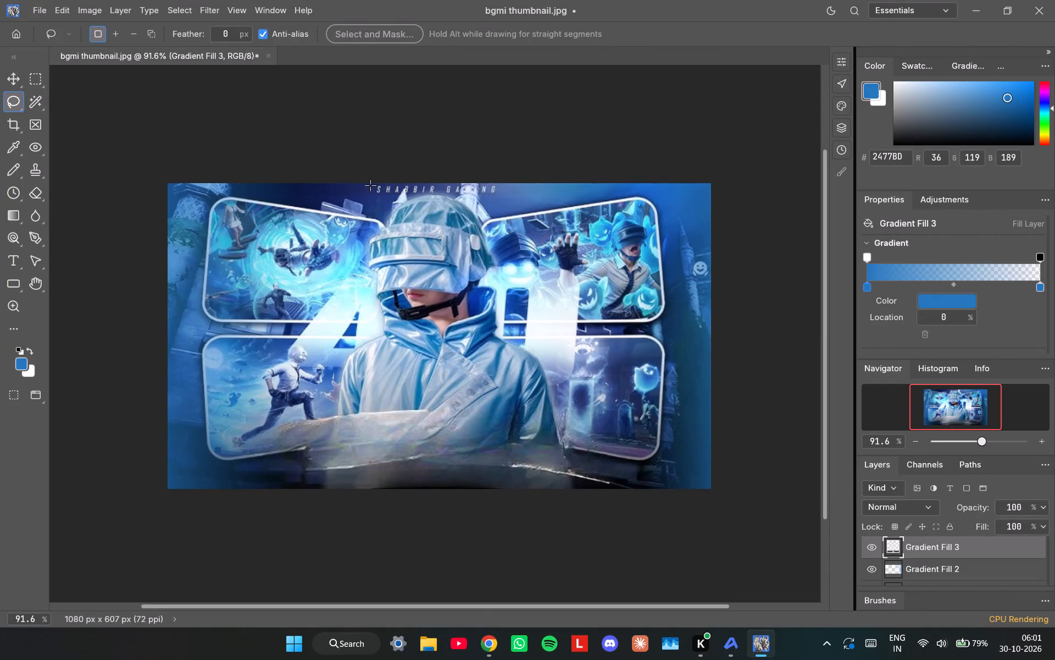
Try to clone the background left of the title over its first letter, rasterizing the Gradient Fill 3 layer.
{"action": "left_click", "coordinate": [37, 169]}
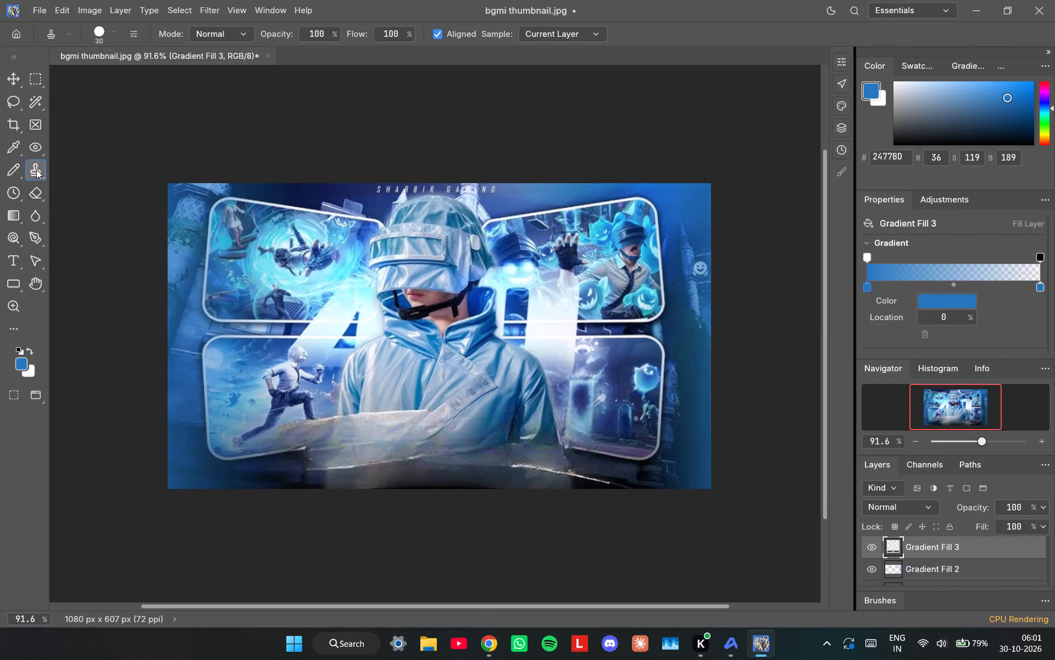
{"action": "right_click", "coordinate": [36, 169]}
{"action": "left_click", "coordinate": [96, 175]}
{"action": "left_click", "coordinate": [287, 190], "text": "alt"}
{"action": "double_click", "coordinate": [379, 190]}
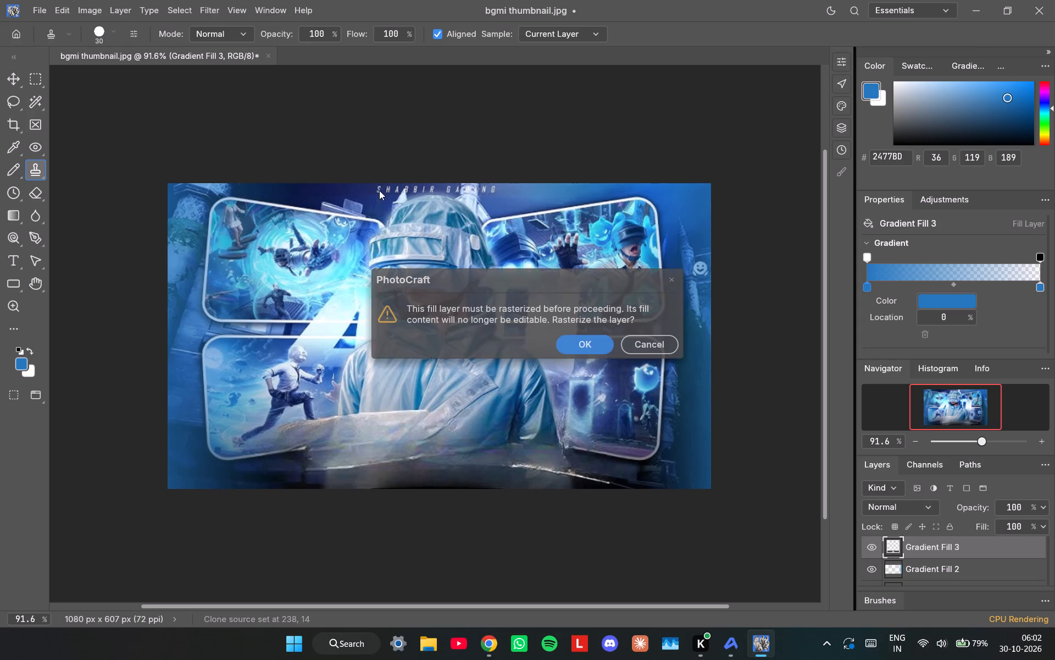
{"action": "left_click", "coordinate": [578, 335]}
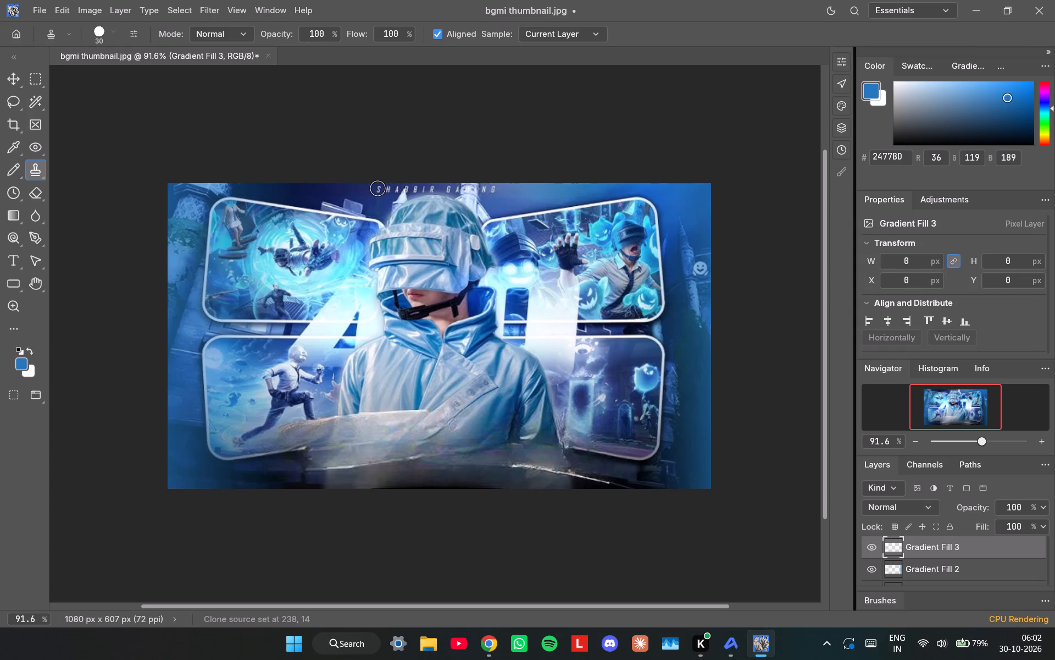
{"action": "left_click_drag", "start_coordinate": [377, 188], "coordinate": [384, 190]}
{"action": "left_click", "coordinate": [385, 190]}
{"action": "left_click", "coordinate": [383, 190]}
{"action": "left_click", "coordinate": [379, 190]}
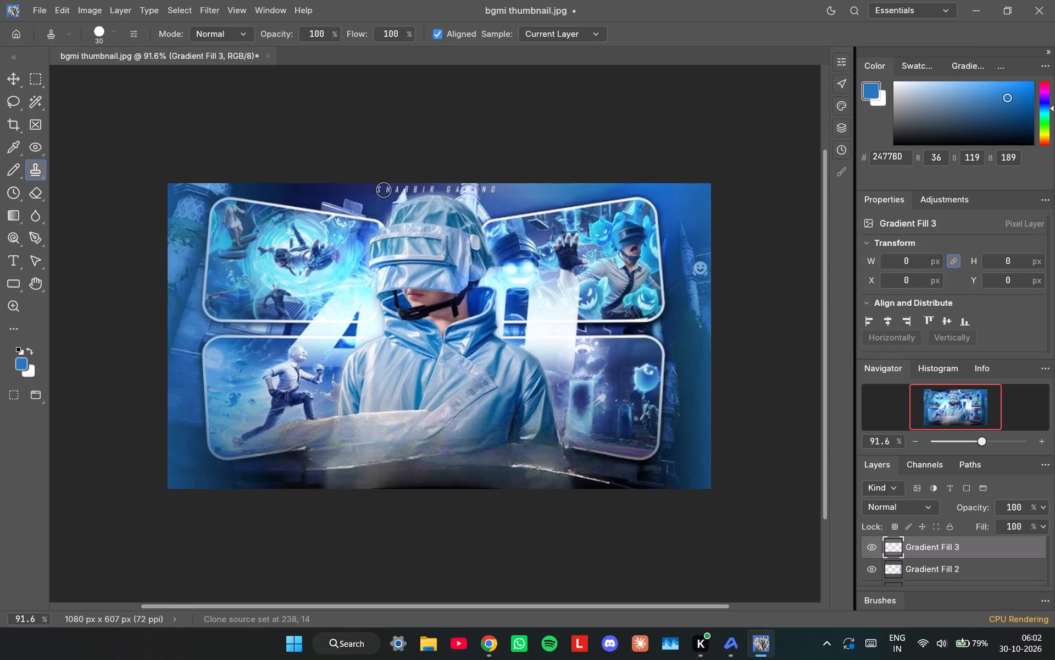
{"action": "double_click", "coordinate": [384, 190]}
{"action": "double_click", "coordinate": [384, 189]}
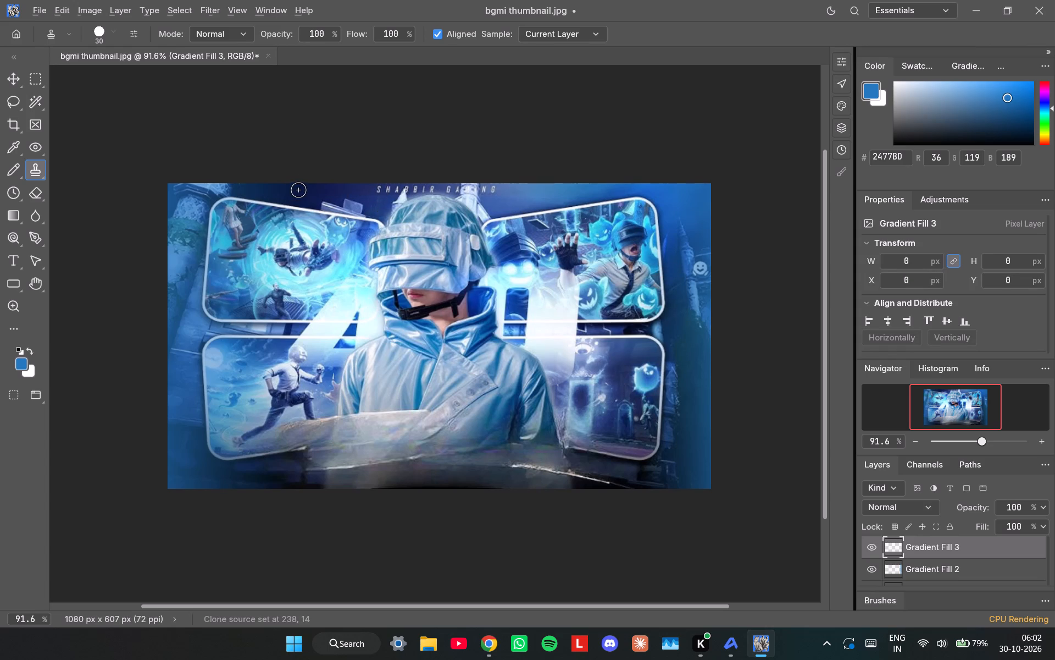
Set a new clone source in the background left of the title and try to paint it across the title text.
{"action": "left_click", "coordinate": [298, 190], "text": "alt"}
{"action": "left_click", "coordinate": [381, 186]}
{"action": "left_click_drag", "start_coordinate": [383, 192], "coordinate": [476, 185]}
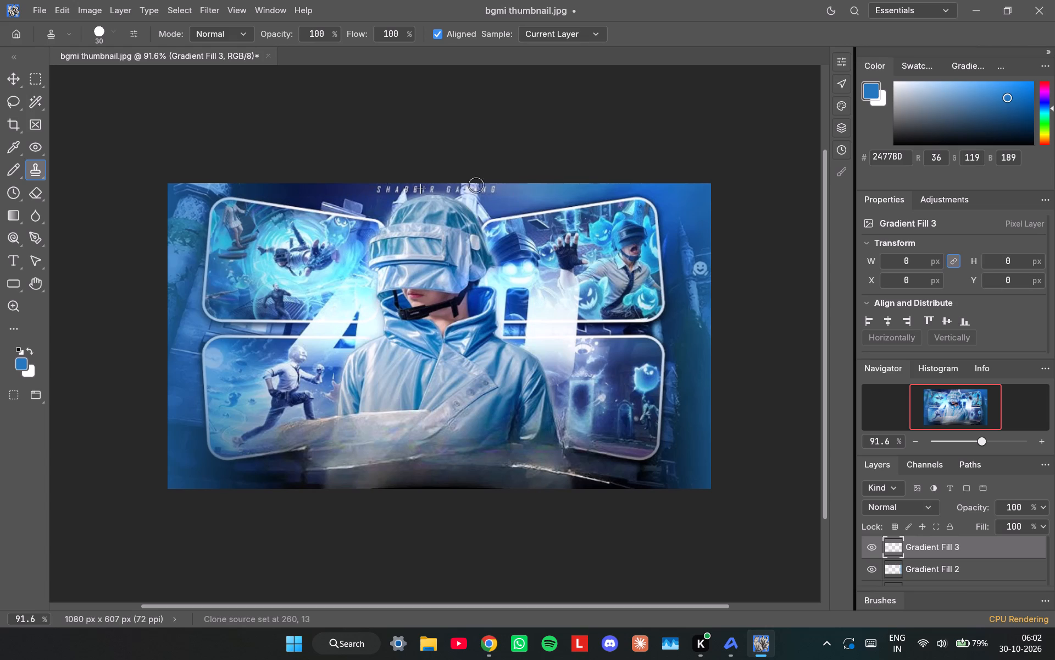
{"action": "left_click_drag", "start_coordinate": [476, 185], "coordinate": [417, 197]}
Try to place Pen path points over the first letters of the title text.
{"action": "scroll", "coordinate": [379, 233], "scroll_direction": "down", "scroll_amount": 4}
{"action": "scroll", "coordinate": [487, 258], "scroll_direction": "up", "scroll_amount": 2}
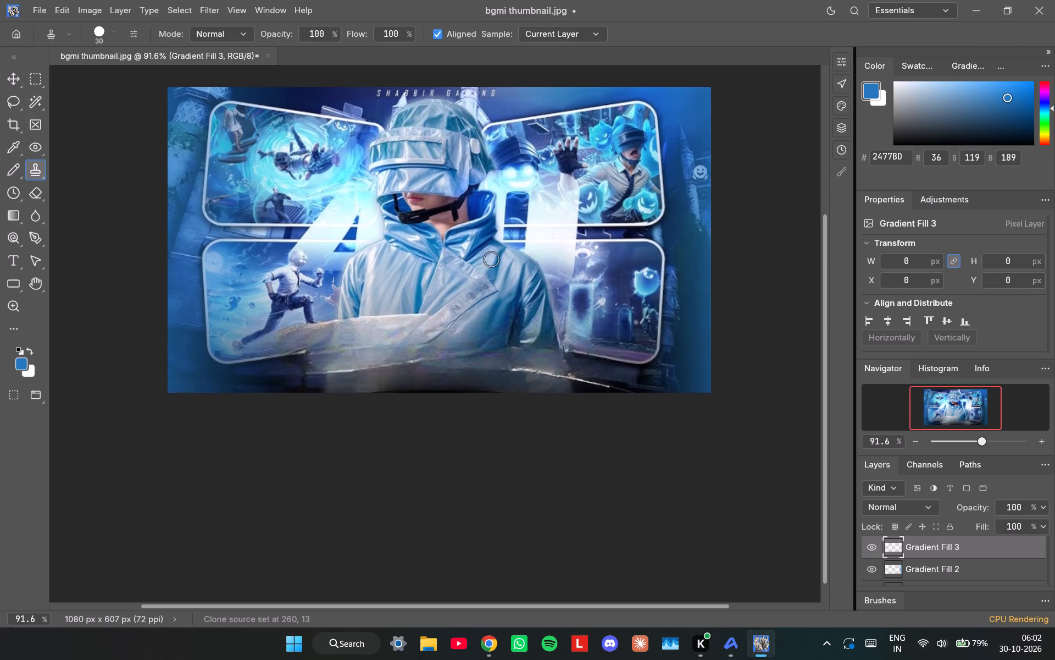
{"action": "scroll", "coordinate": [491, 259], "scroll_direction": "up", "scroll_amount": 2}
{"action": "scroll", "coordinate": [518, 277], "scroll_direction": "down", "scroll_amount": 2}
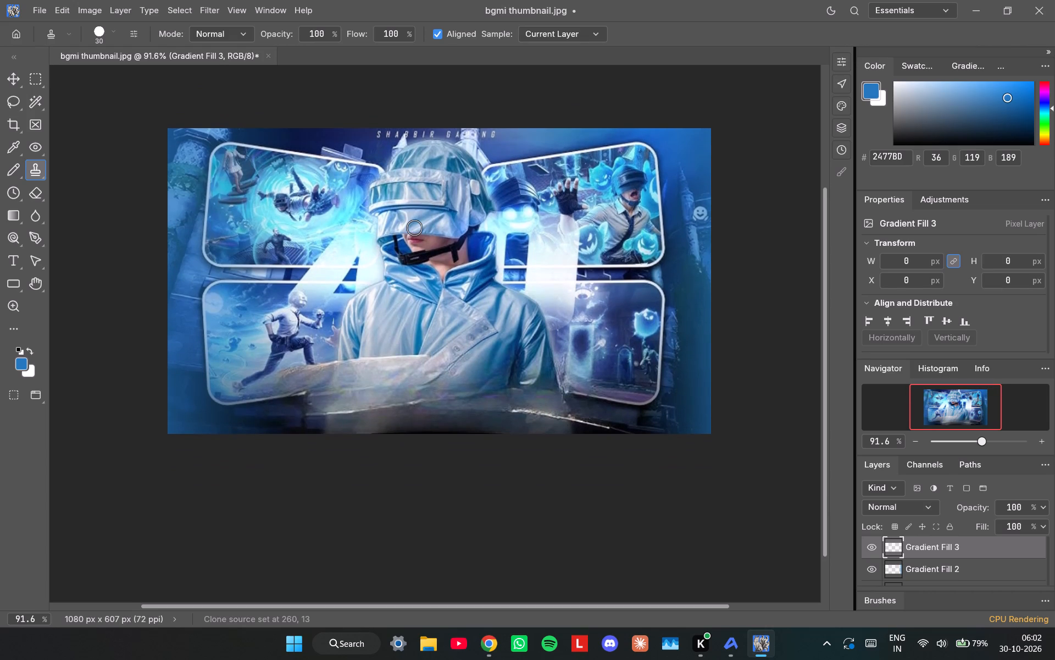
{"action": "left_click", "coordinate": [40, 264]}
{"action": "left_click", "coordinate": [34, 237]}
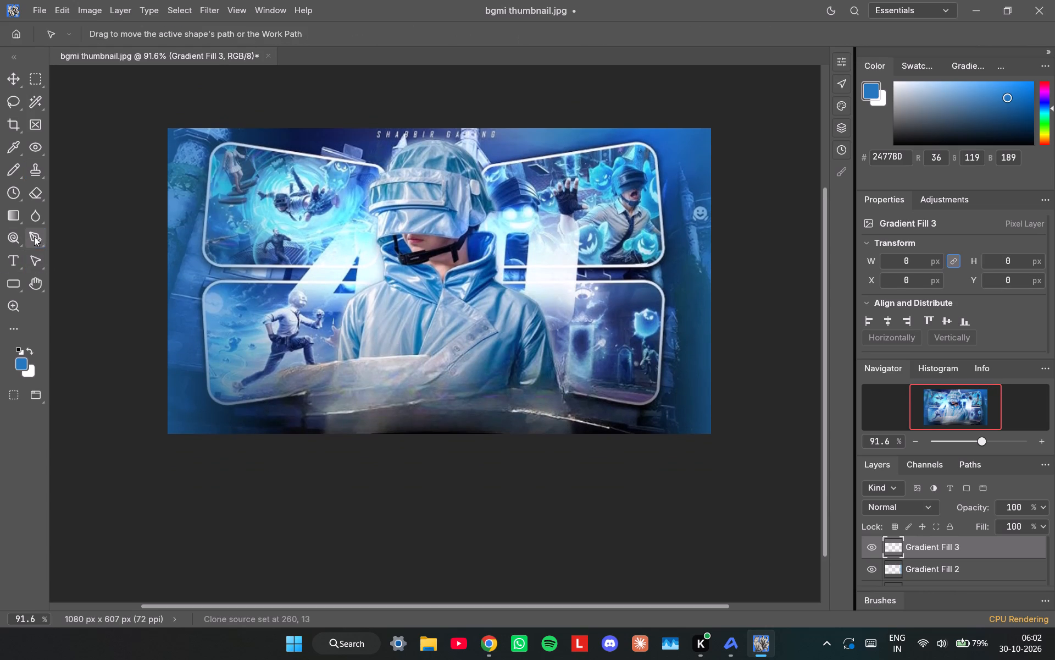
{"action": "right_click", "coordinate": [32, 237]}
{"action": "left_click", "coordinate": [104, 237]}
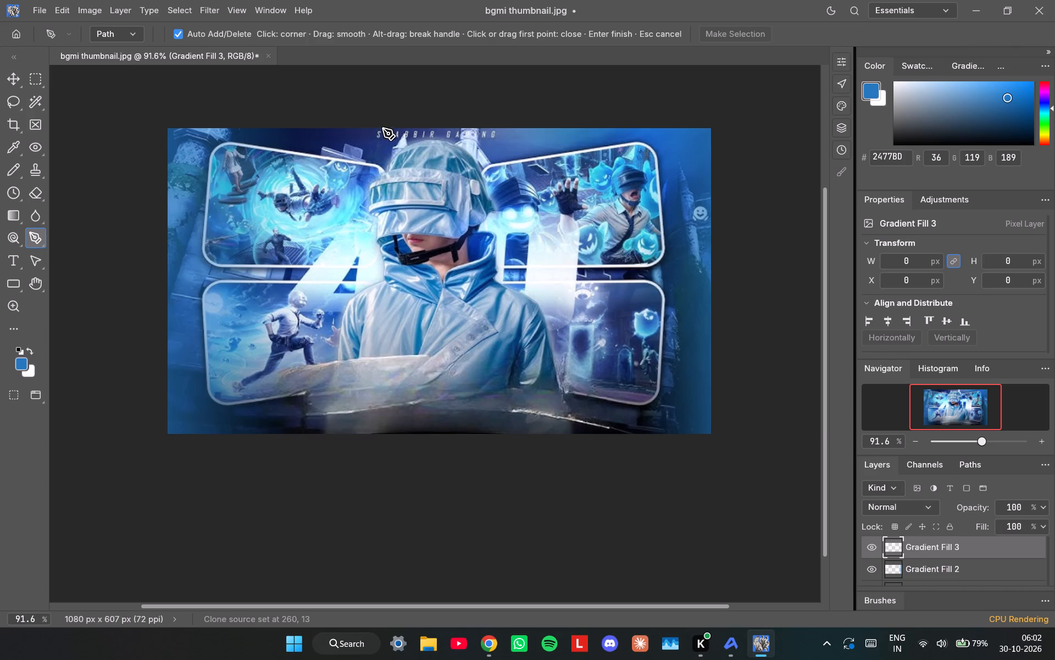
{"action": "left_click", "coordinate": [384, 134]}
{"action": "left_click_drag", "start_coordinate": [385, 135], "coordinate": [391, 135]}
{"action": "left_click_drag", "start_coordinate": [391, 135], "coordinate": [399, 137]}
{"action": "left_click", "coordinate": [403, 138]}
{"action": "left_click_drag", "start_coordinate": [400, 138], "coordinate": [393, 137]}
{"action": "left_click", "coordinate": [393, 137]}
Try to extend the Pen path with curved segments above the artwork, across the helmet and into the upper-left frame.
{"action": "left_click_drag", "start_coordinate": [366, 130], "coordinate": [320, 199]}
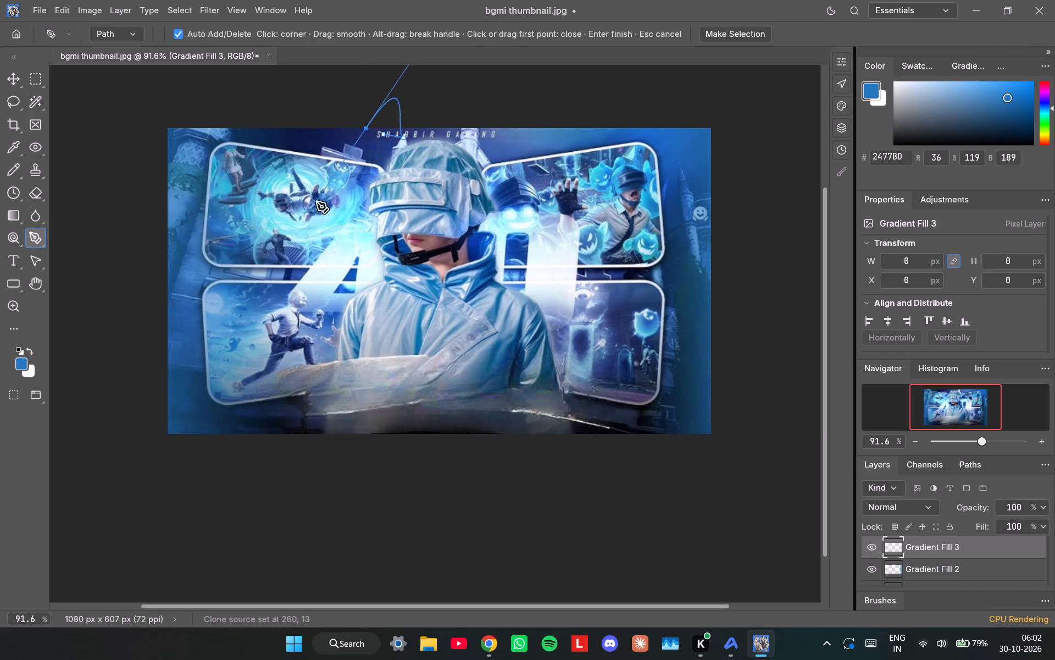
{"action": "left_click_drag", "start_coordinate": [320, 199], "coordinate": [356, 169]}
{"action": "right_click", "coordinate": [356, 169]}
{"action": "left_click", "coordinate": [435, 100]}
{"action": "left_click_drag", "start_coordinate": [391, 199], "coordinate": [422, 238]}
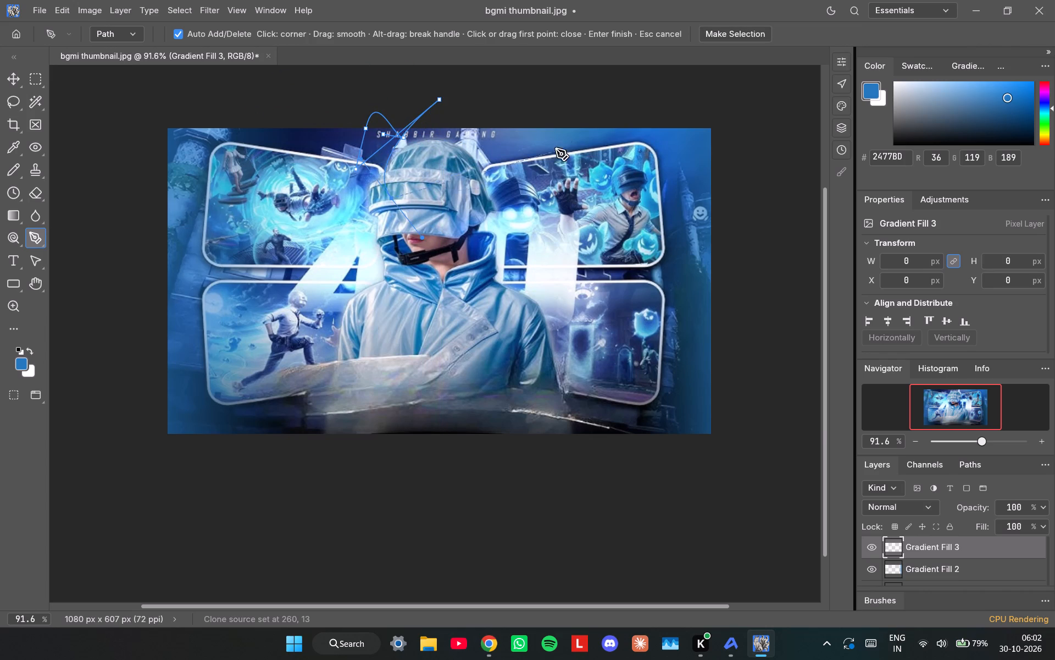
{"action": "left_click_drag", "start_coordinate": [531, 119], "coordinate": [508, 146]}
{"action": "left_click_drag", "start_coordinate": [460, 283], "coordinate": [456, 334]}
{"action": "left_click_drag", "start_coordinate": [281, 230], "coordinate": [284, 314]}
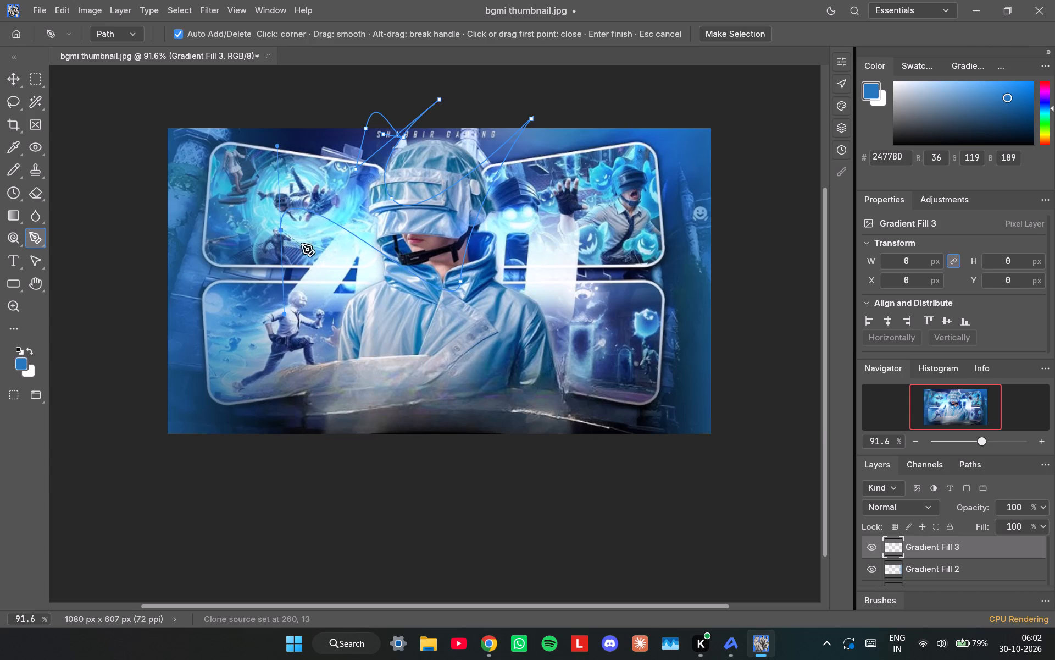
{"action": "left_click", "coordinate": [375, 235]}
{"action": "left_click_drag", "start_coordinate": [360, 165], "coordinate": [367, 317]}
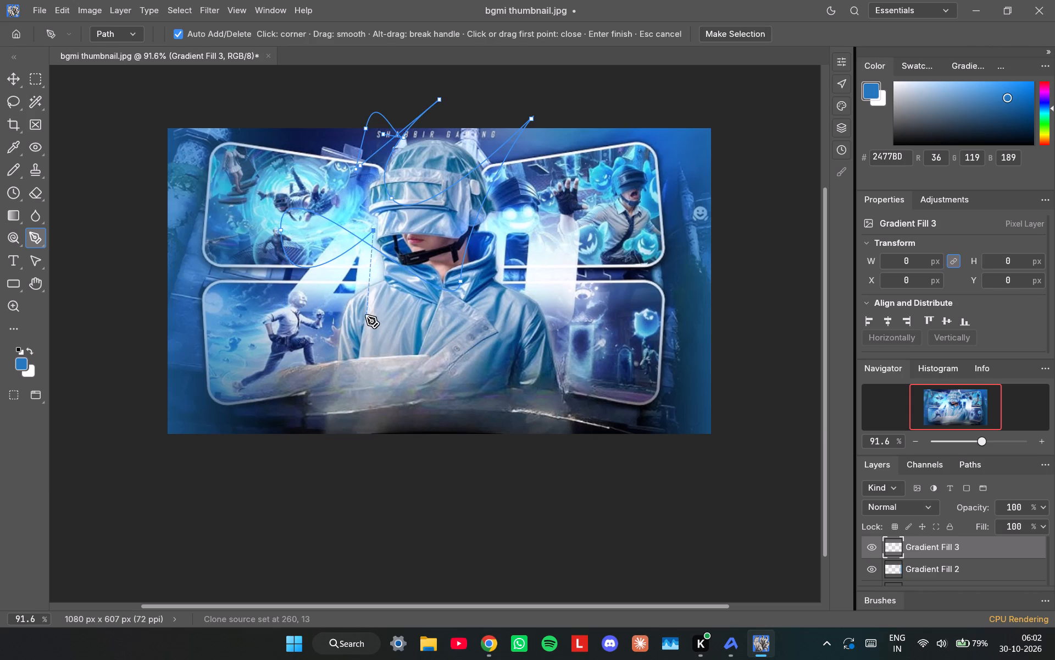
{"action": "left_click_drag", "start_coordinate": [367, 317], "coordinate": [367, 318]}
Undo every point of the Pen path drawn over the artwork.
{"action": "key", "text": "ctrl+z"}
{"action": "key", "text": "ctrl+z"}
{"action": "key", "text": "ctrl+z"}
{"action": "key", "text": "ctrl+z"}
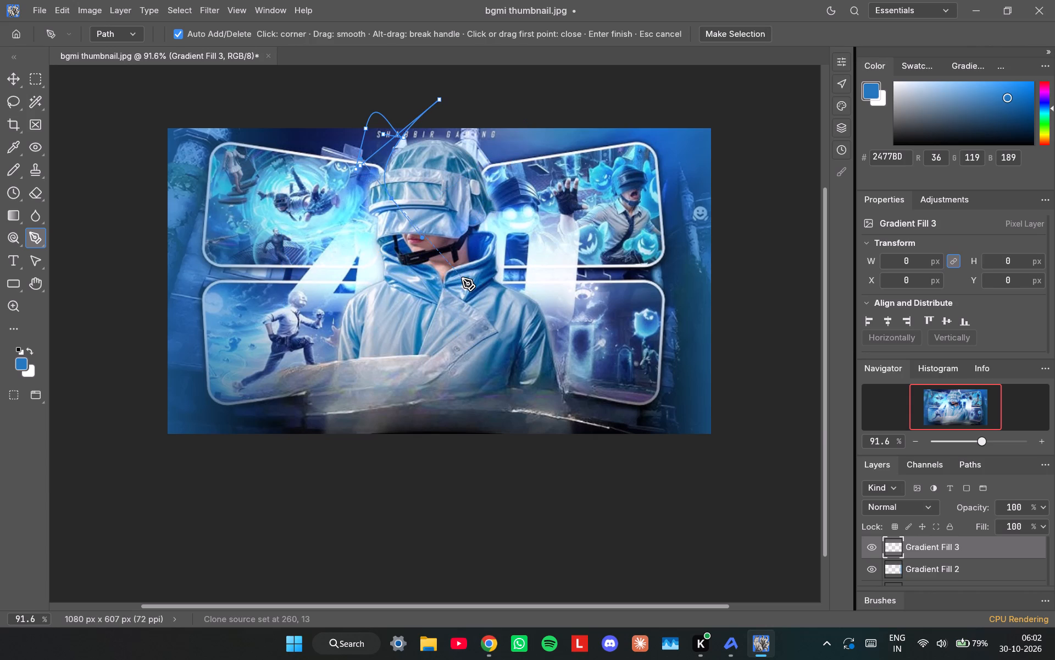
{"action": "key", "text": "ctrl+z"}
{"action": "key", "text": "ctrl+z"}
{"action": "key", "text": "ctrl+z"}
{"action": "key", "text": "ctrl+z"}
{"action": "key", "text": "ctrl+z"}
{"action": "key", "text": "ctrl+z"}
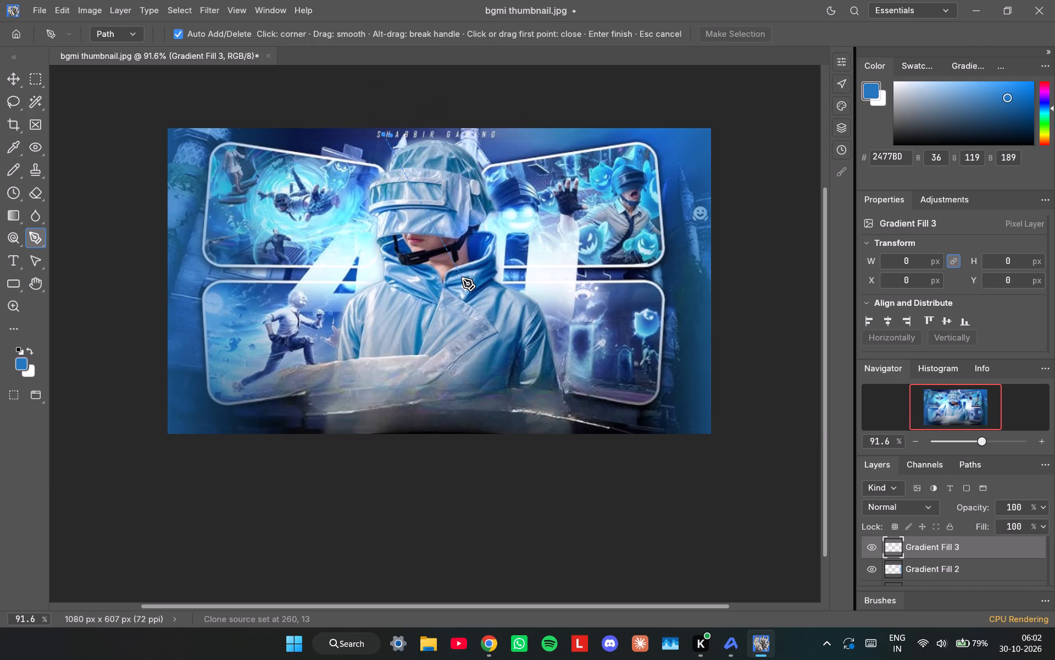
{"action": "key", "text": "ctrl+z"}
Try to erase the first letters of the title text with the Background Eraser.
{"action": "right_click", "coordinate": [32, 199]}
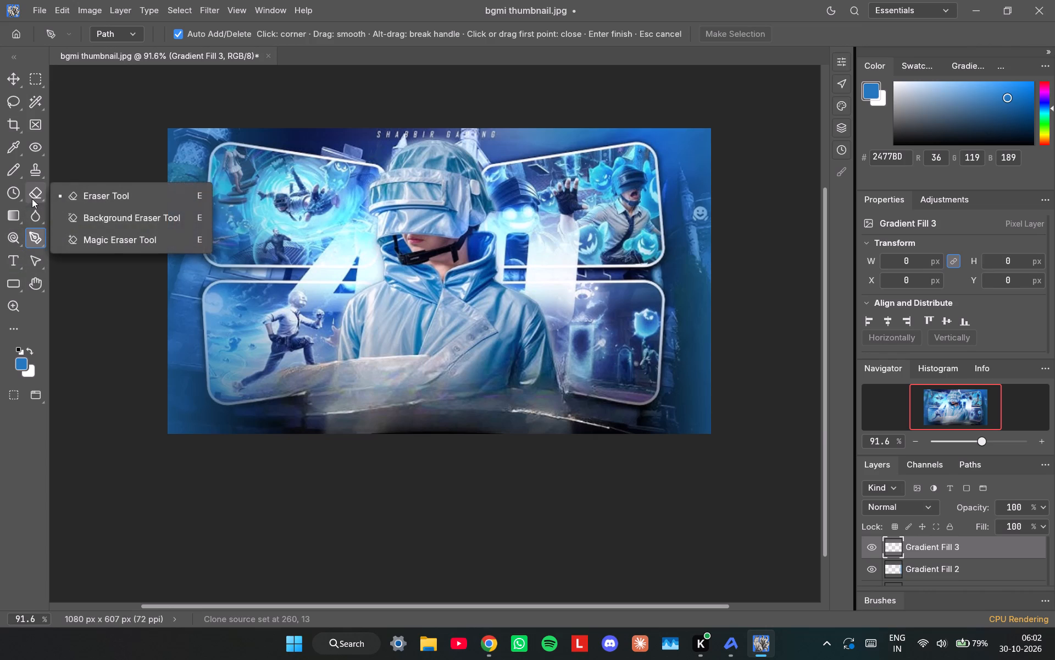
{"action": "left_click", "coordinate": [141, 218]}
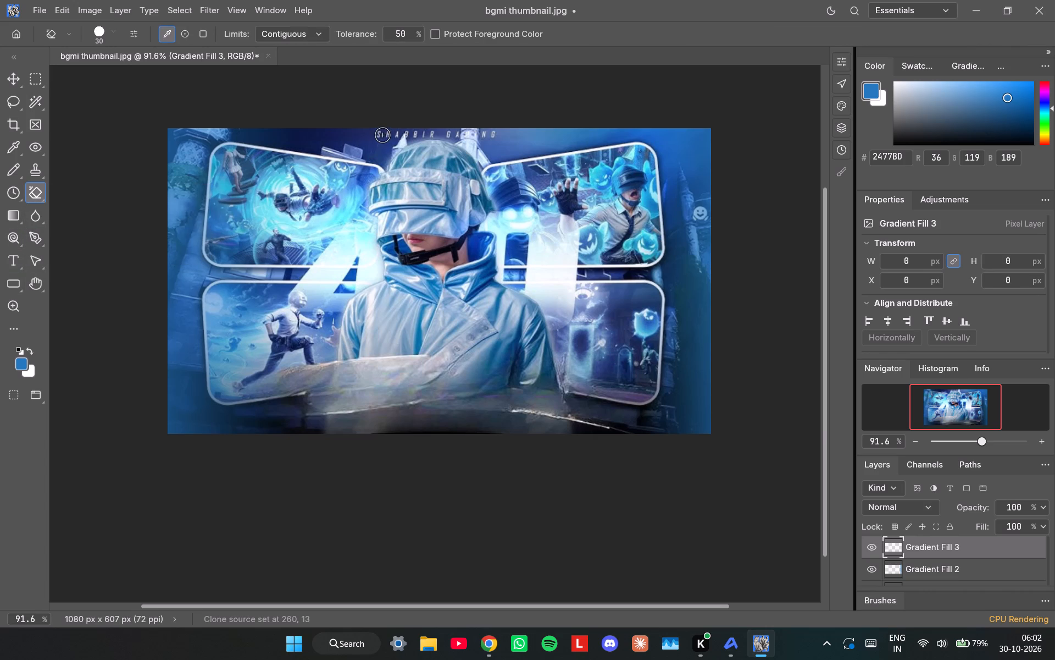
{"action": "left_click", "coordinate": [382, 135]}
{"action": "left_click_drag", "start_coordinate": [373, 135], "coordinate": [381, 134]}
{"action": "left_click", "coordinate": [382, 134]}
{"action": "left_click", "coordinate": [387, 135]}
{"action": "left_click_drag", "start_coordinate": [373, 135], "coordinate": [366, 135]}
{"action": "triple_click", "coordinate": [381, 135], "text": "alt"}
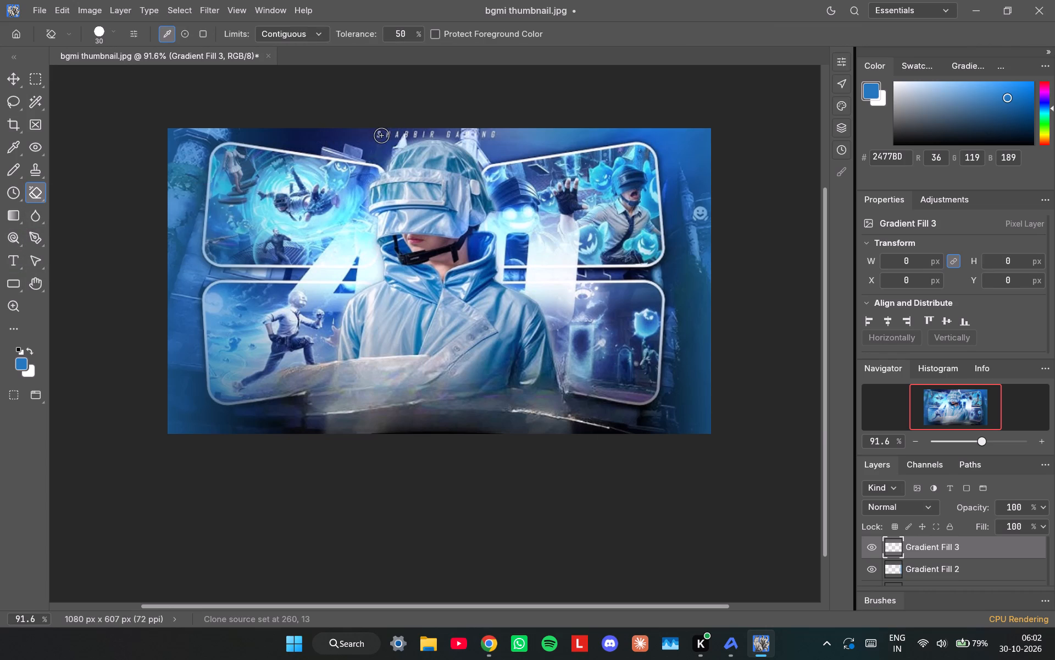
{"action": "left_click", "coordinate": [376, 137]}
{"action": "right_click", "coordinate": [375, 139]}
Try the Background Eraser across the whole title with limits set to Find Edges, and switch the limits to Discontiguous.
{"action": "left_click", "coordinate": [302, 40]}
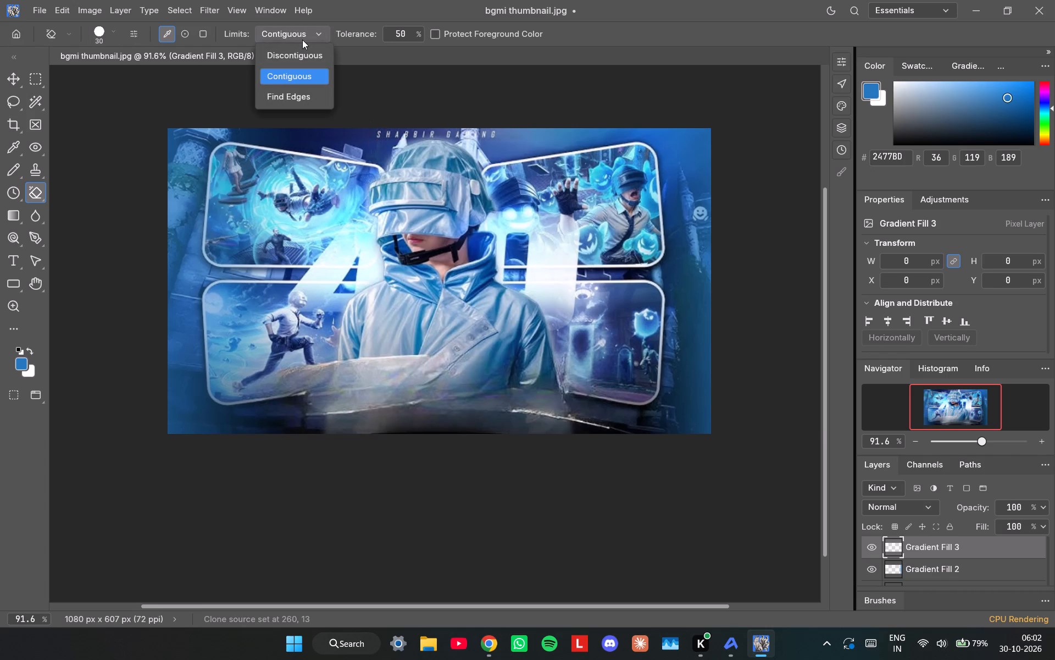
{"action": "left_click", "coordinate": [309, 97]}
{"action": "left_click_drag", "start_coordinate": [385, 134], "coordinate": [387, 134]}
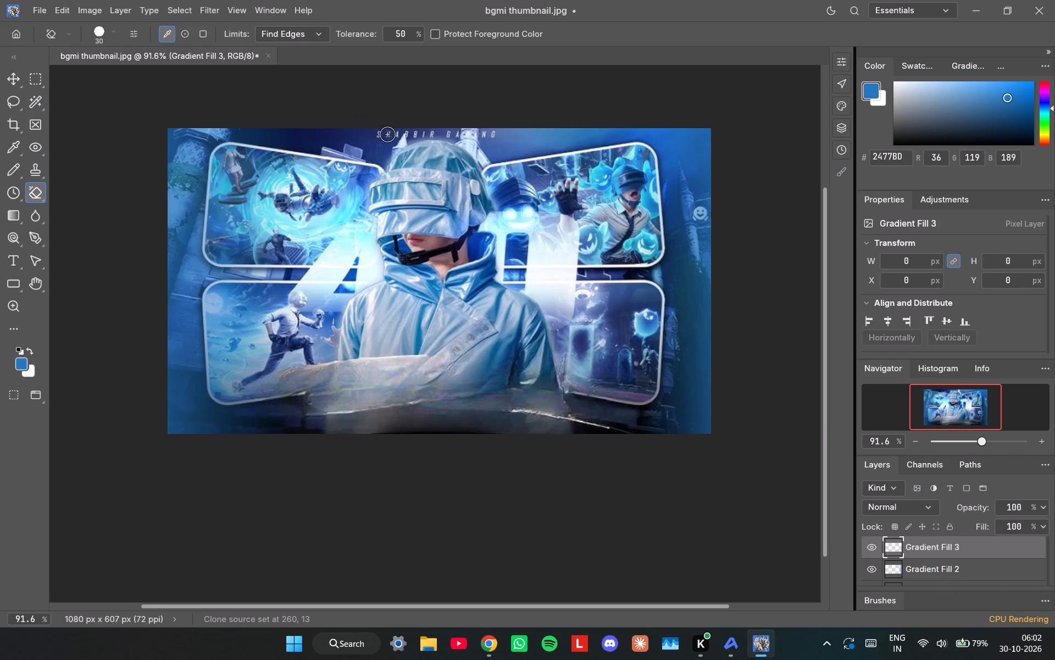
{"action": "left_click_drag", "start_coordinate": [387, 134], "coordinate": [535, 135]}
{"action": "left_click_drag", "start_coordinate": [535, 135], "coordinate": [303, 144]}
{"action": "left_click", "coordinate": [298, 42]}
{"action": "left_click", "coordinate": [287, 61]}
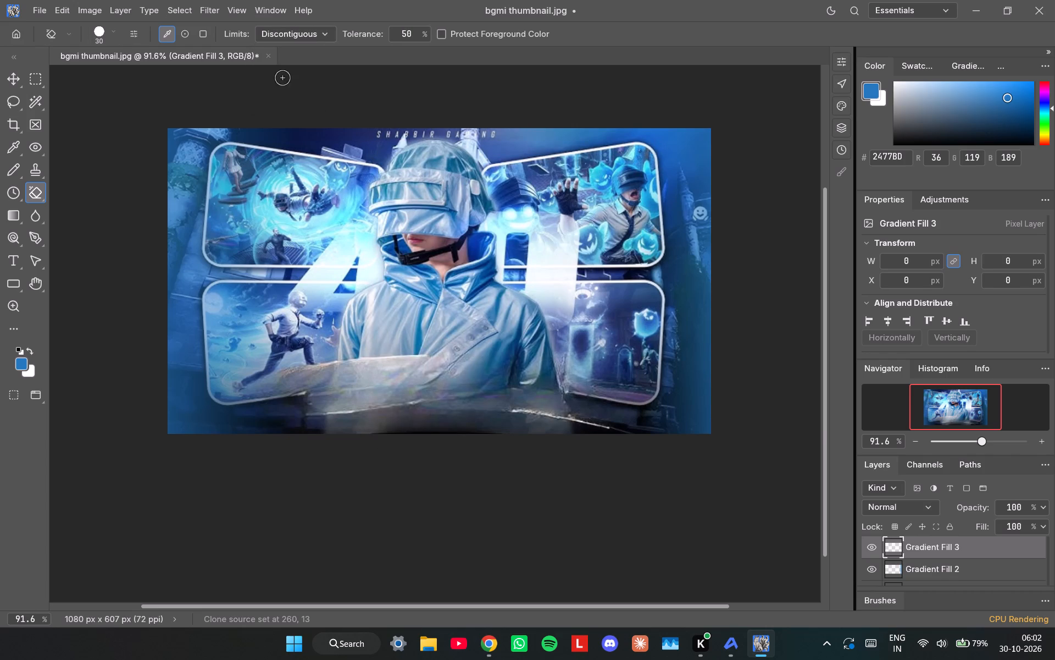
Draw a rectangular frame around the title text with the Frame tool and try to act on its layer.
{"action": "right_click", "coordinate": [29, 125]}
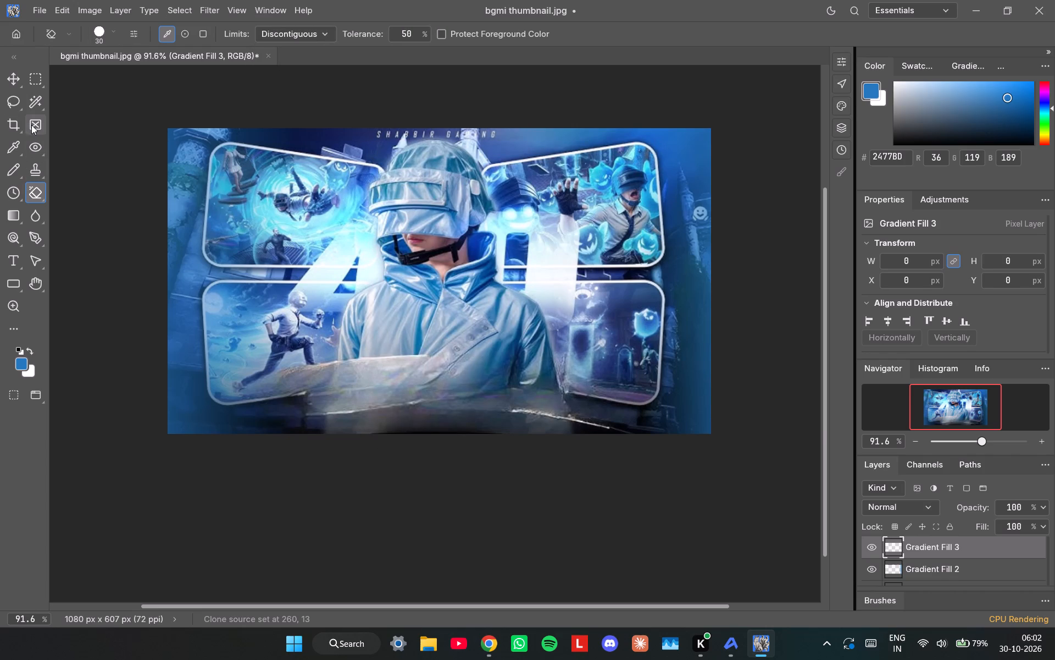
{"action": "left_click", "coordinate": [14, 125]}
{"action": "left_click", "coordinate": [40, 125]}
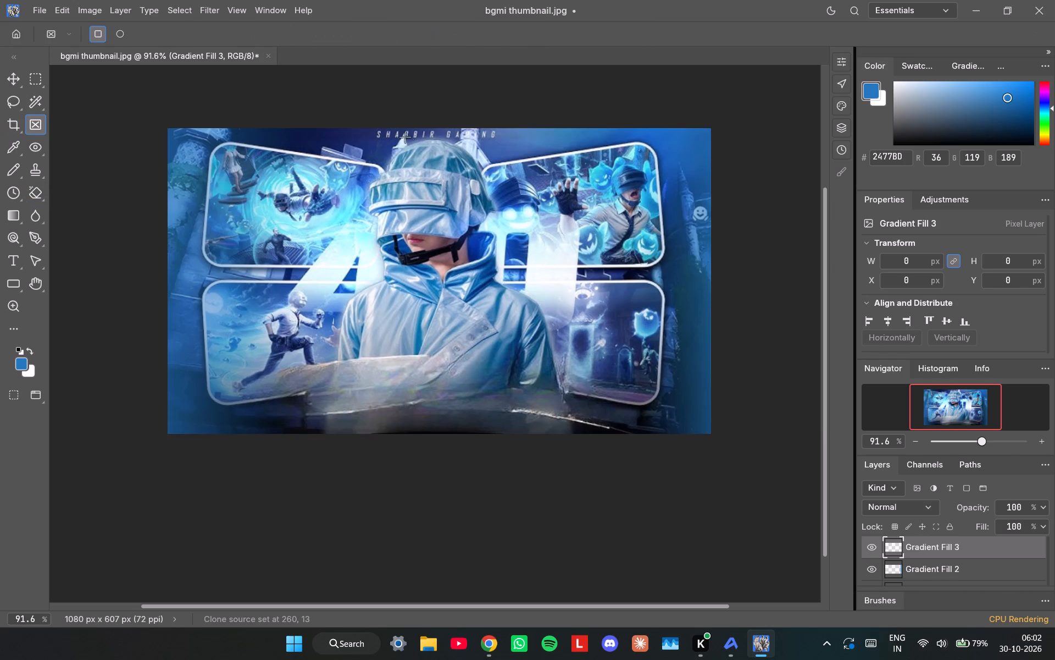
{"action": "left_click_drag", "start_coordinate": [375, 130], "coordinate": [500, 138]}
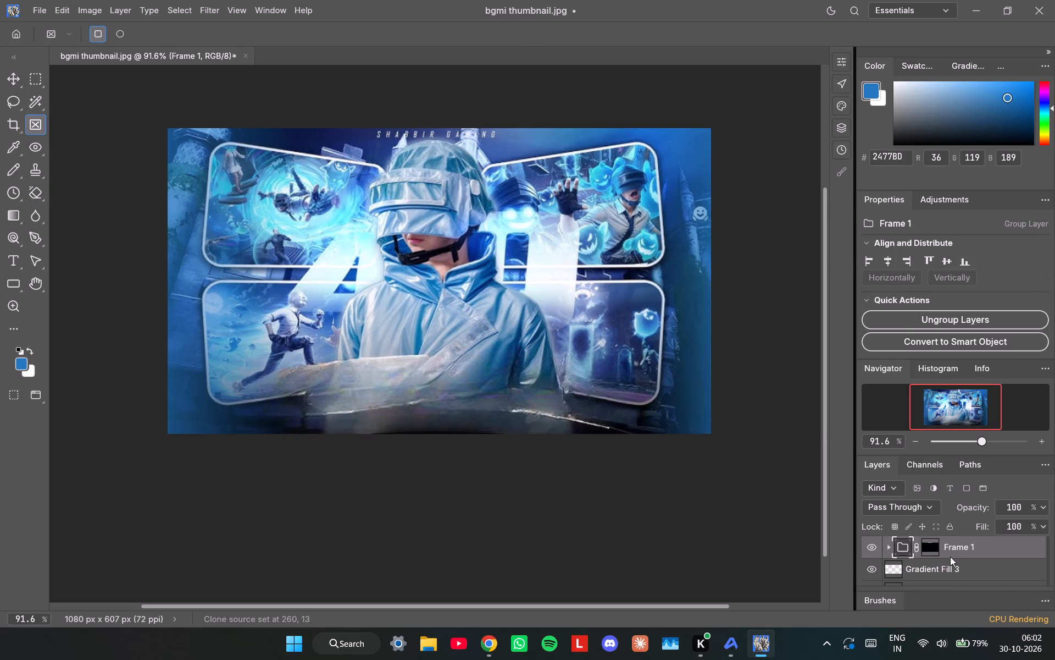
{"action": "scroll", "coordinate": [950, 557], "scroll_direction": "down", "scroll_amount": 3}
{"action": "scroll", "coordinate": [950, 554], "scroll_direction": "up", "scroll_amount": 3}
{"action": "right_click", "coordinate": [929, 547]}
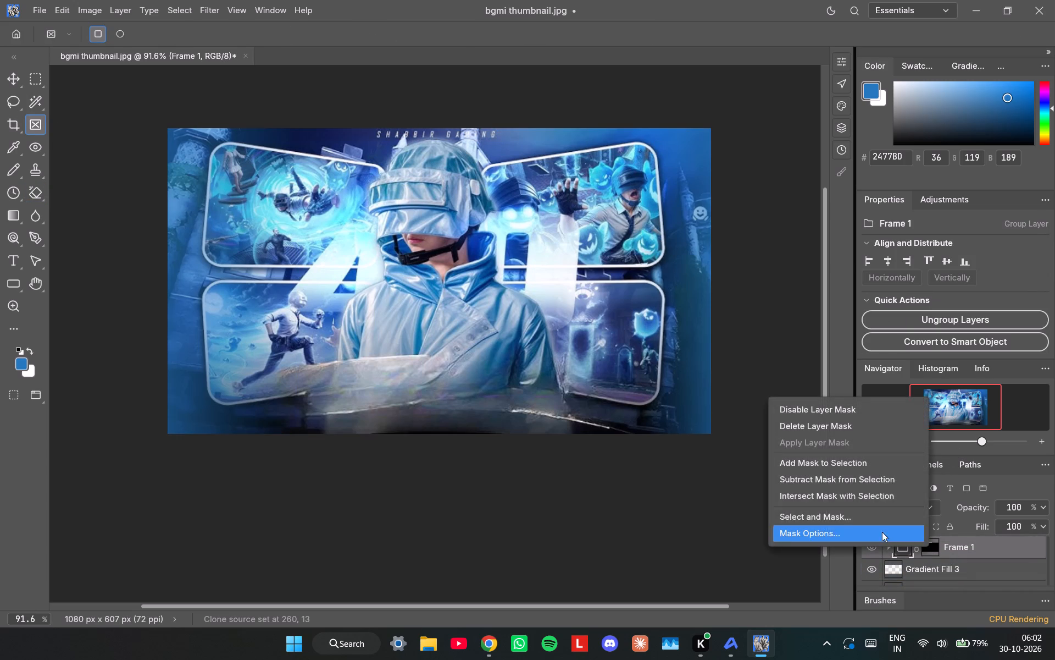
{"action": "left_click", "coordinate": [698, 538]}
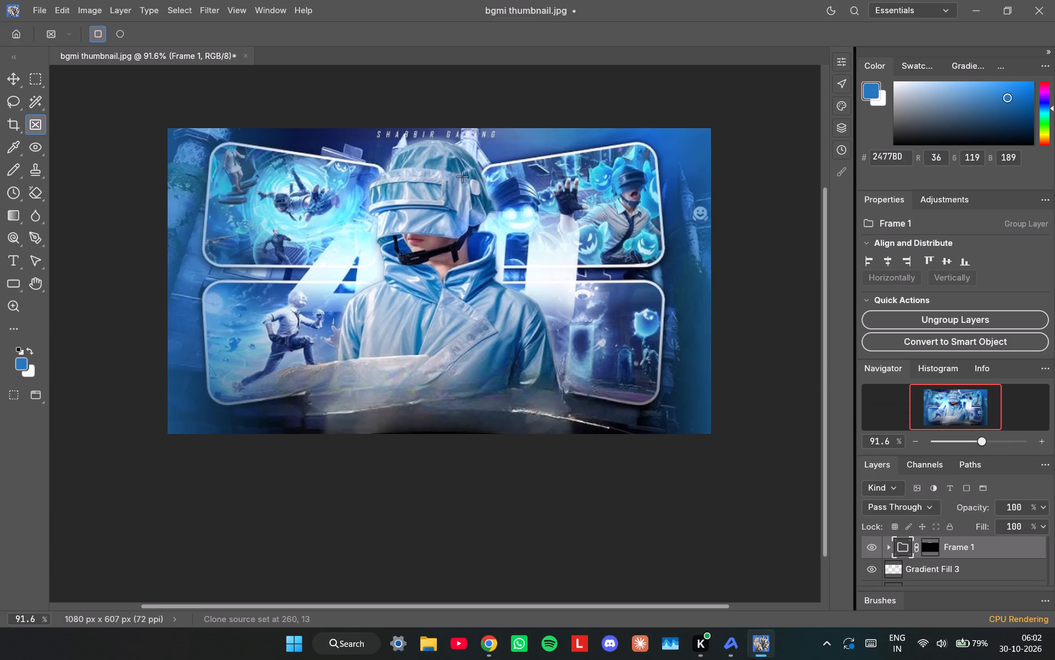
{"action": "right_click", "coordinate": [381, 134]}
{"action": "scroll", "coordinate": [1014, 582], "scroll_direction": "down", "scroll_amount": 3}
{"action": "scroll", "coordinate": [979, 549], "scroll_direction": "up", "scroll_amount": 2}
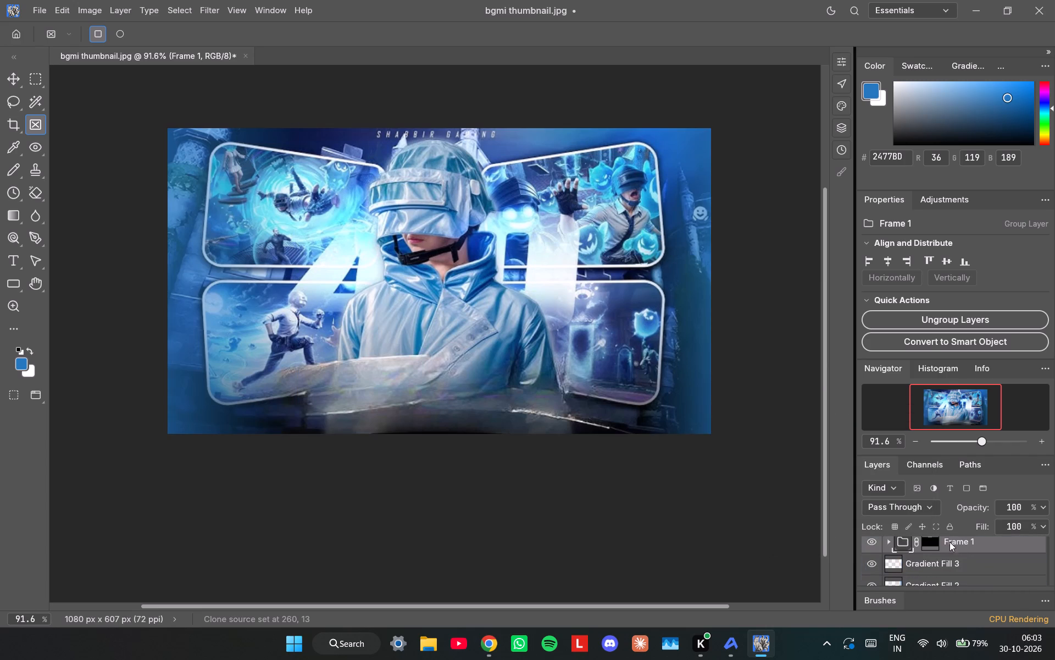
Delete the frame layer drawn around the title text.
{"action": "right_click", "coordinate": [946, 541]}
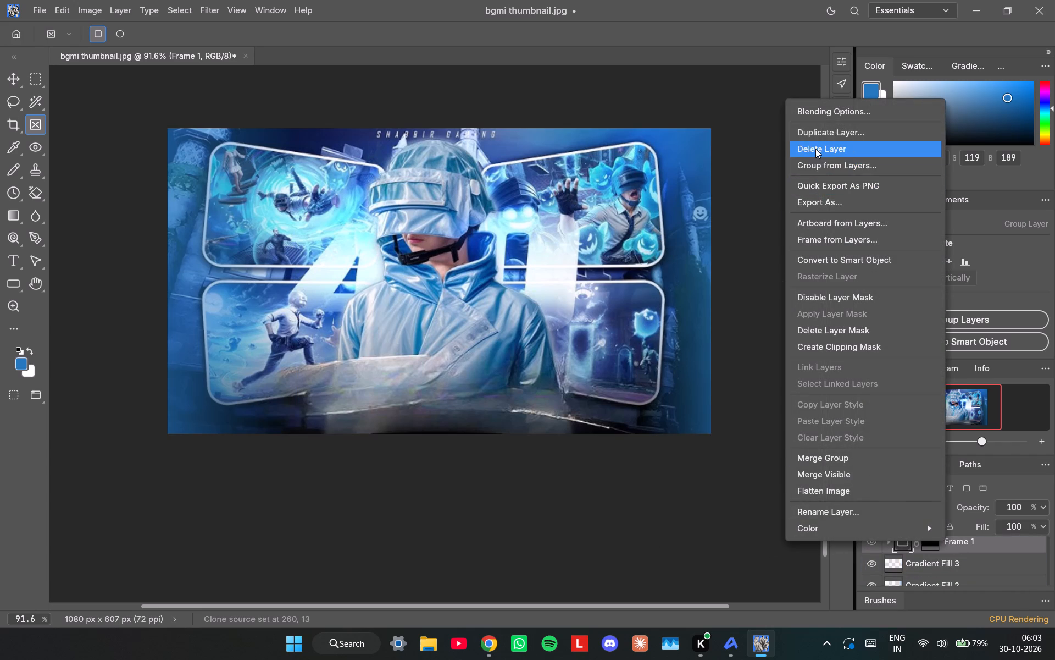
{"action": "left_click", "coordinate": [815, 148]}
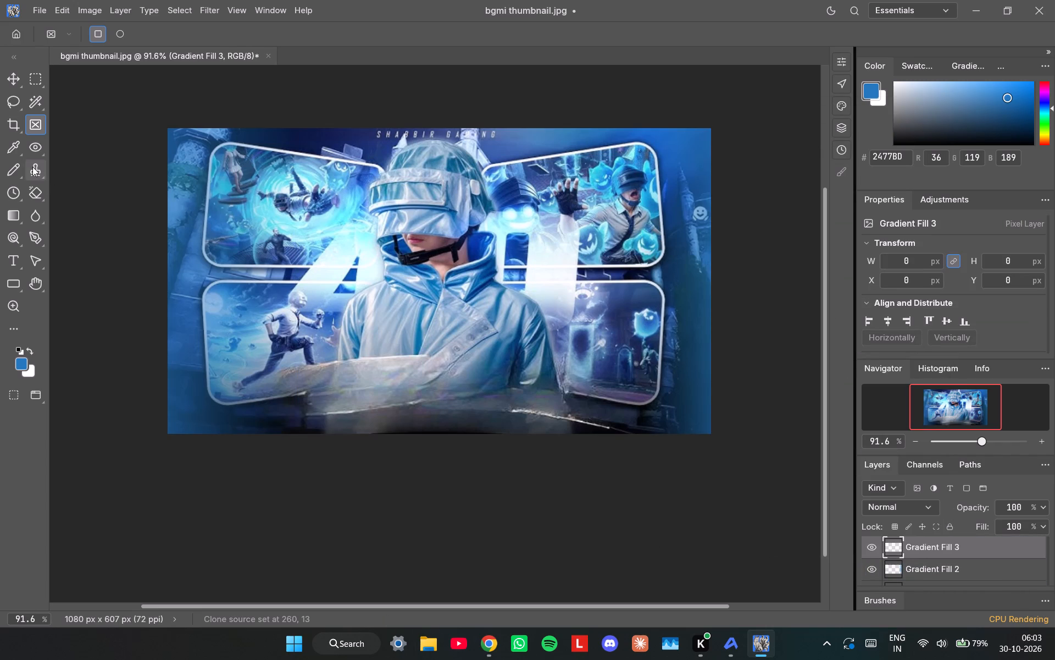
Add a blue-to-transparent linear gradient rising from below the bottom edge of the artwork to the figure's lower coat.
{"action": "left_click", "coordinate": [35, 96]}
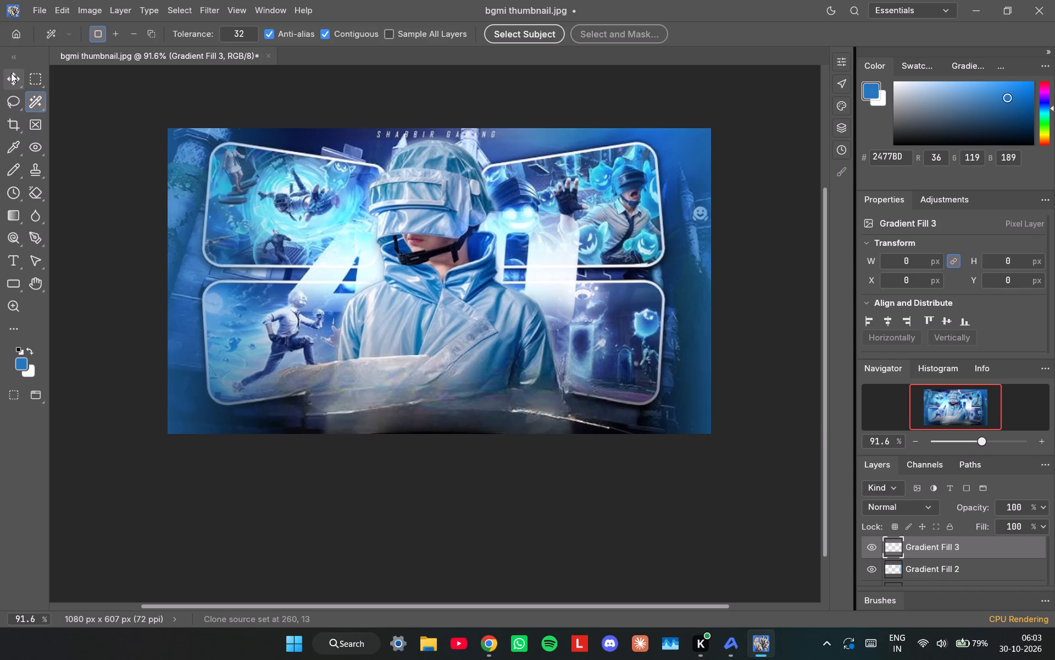
{"action": "left_click", "coordinate": [14, 95]}
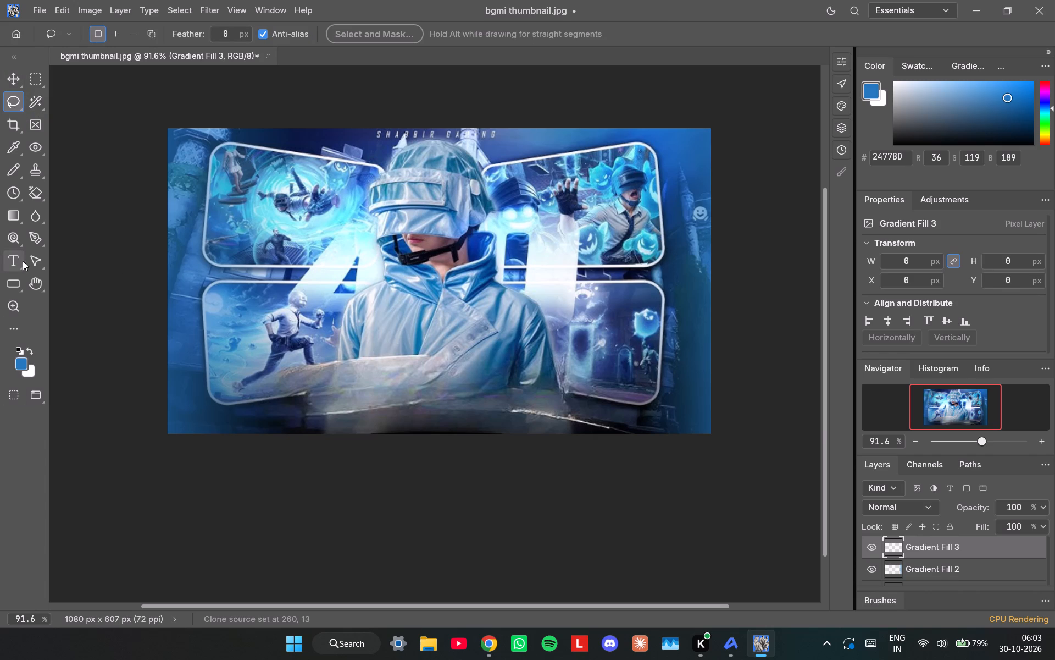
{"action": "left_click", "coordinate": [18, 207]}
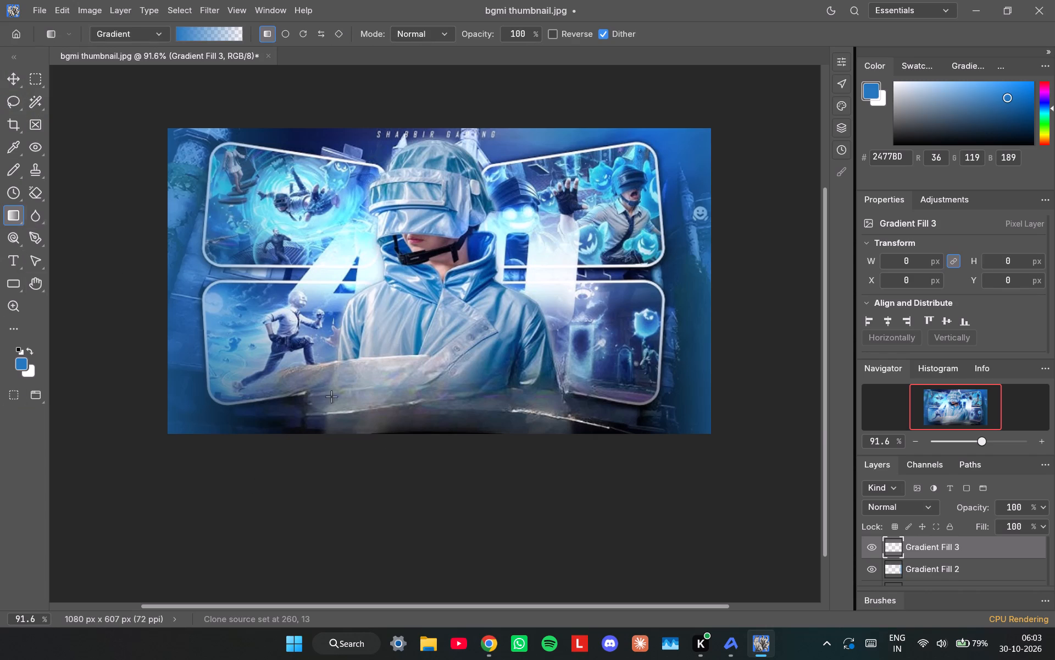
{"action": "left_click_drag", "start_coordinate": [438, 461], "coordinate": [438, 407]}
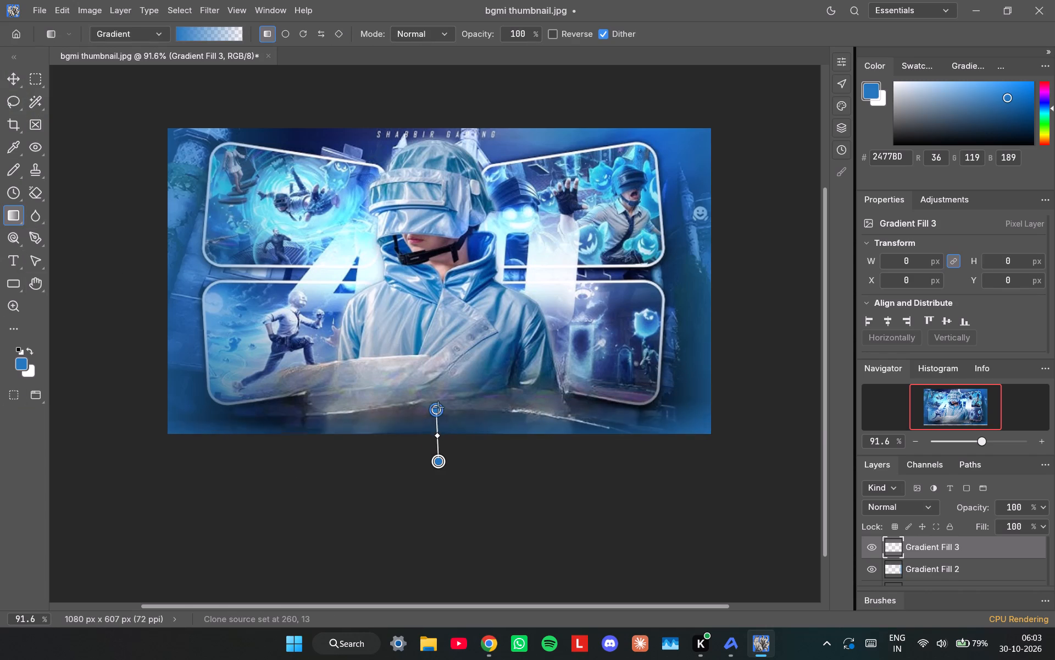
{"action": "left_click_drag", "start_coordinate": [438, 407], "coordinate": [435, 387]}
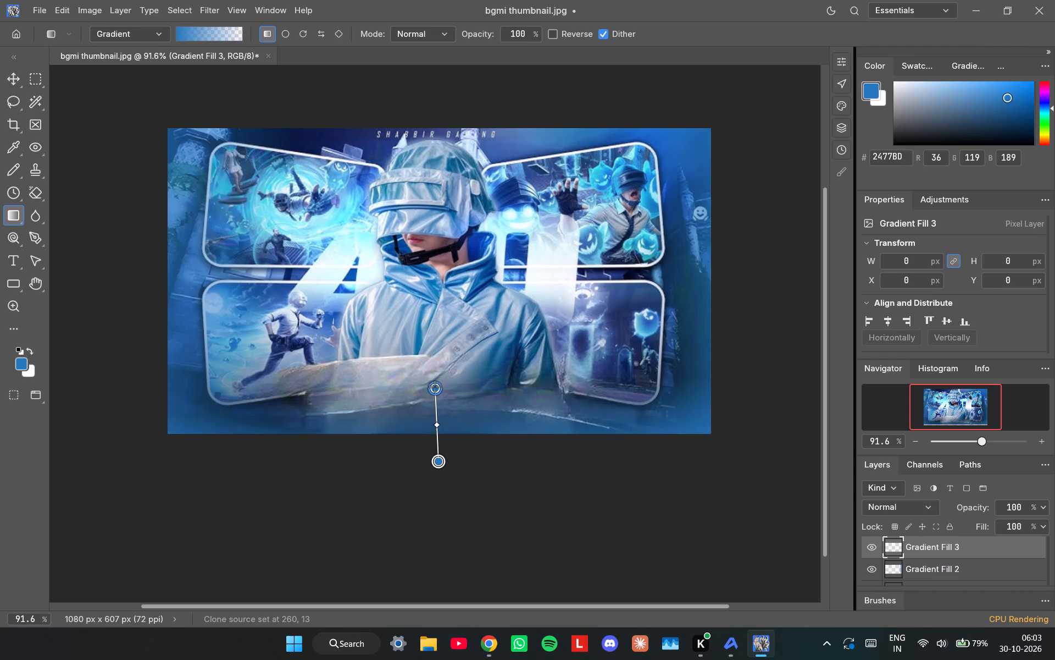
{"action": "left_click_drag", "start_coordinate": [435, 387], "coordinate": [439, 383]}
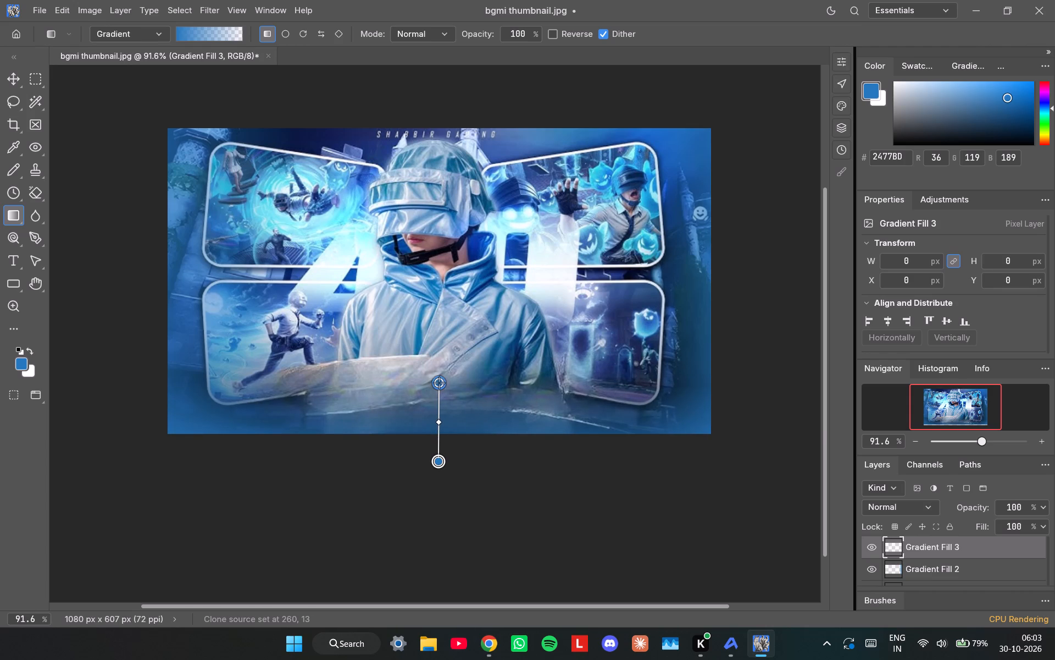
{"action": "left_click_drag", "start_coordinate": [439, 383], "coordinate": [439, 382]}
{"action": "left_click", "coordinate": [638, 551]}
{"action": "left_click", "coordinate": [560, 531]}
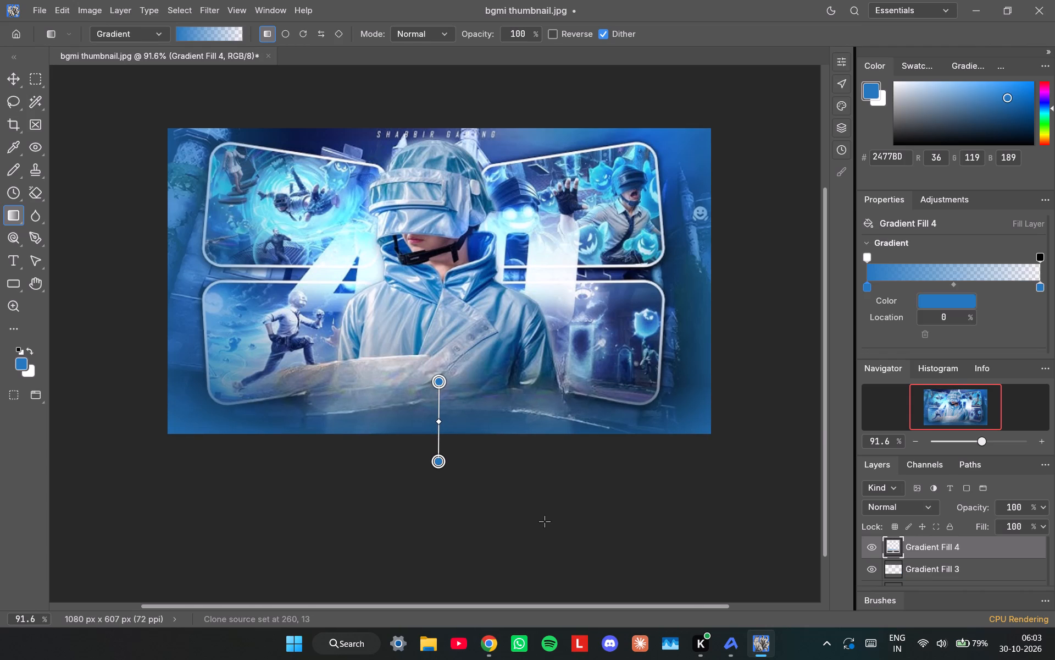
{"action": "right_click", "coordinate": [547, 522]}
{"action": "left_click", "coordinate": [752, 494]}
Rasterize the bottom-edge gradient layer.
{"action": "right_click", "coordinate": [928, 541]}
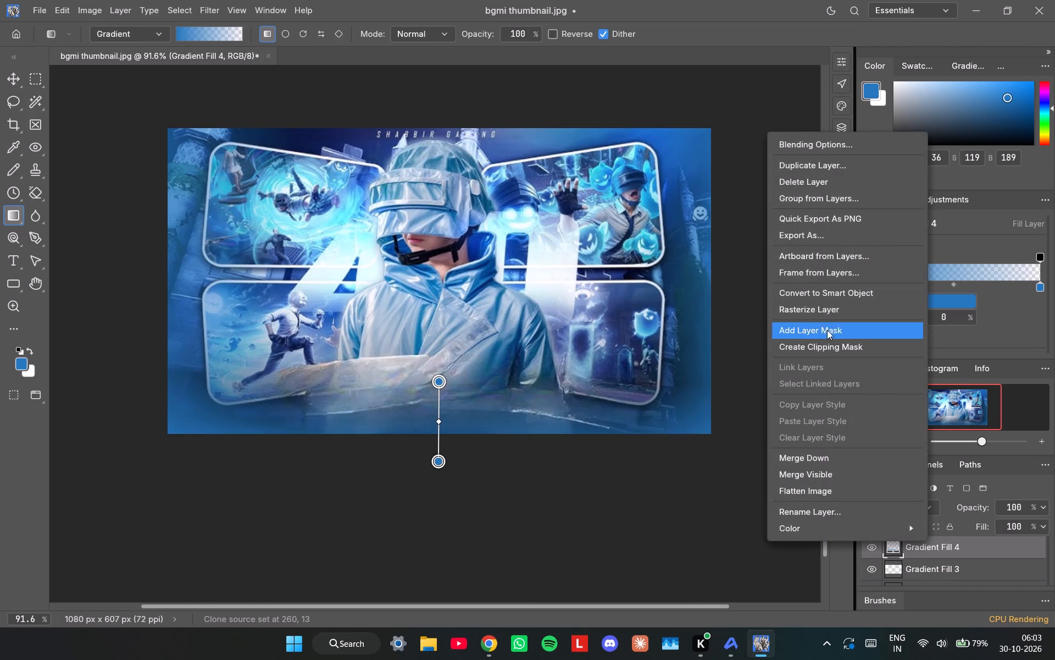
{"action": "left_click", "coordinate": [821, 304]}
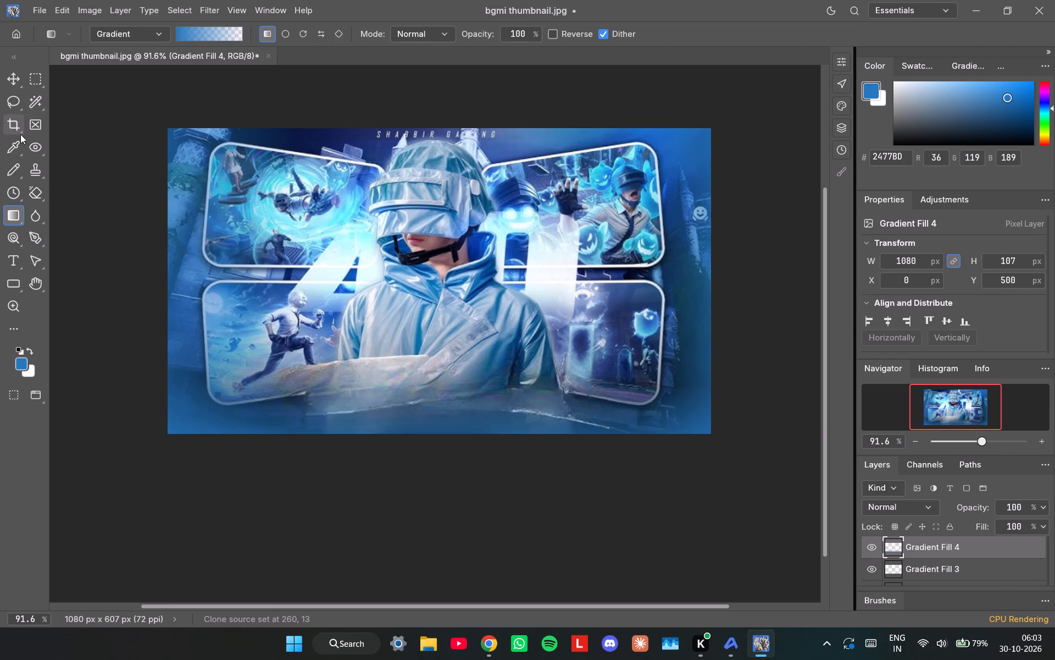
Add a text layer beside the helmet's chin strap with the letters V and S stacked on two lines.
{"action": "left_click", "coordinate": [16, 260]}
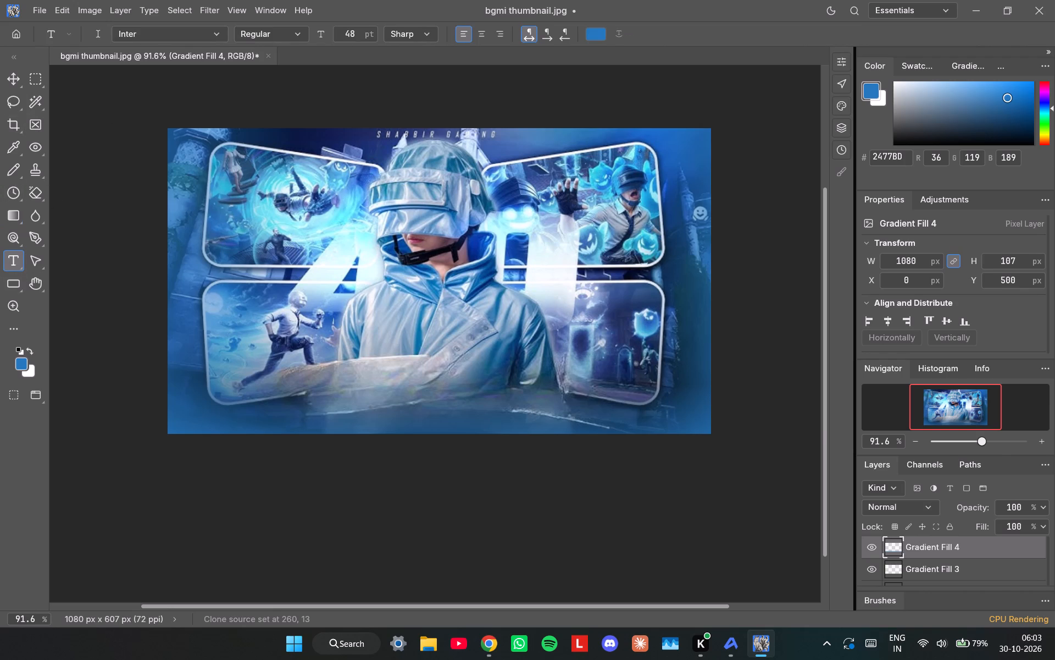
{"action": "left_click", "coordinate": [338, 244]}
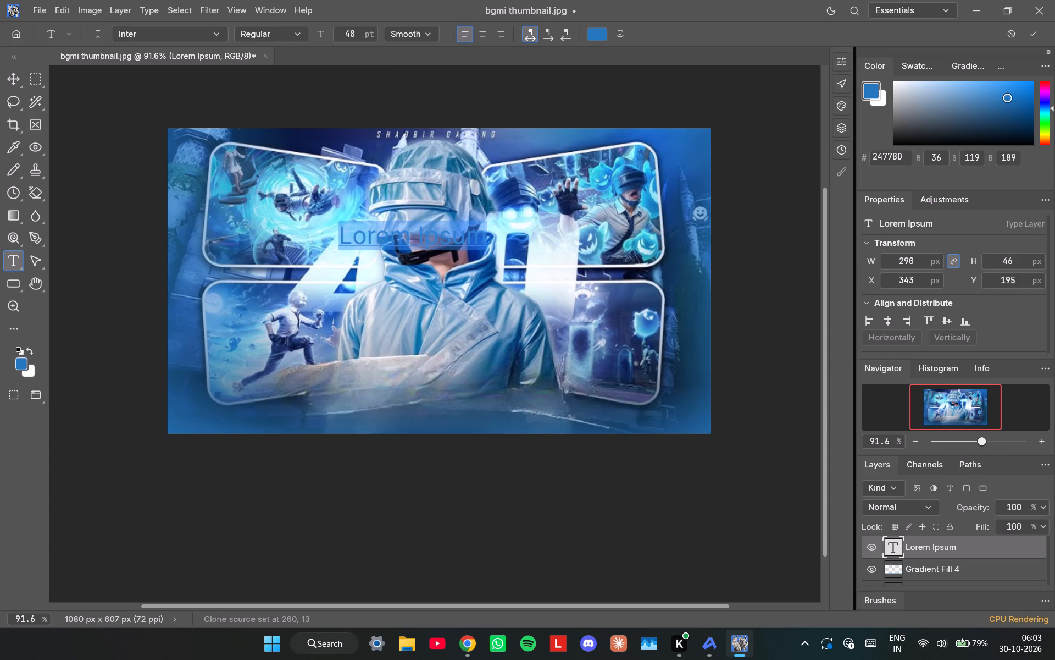
{"action": "right_click", "coordinate": [13, 261]}
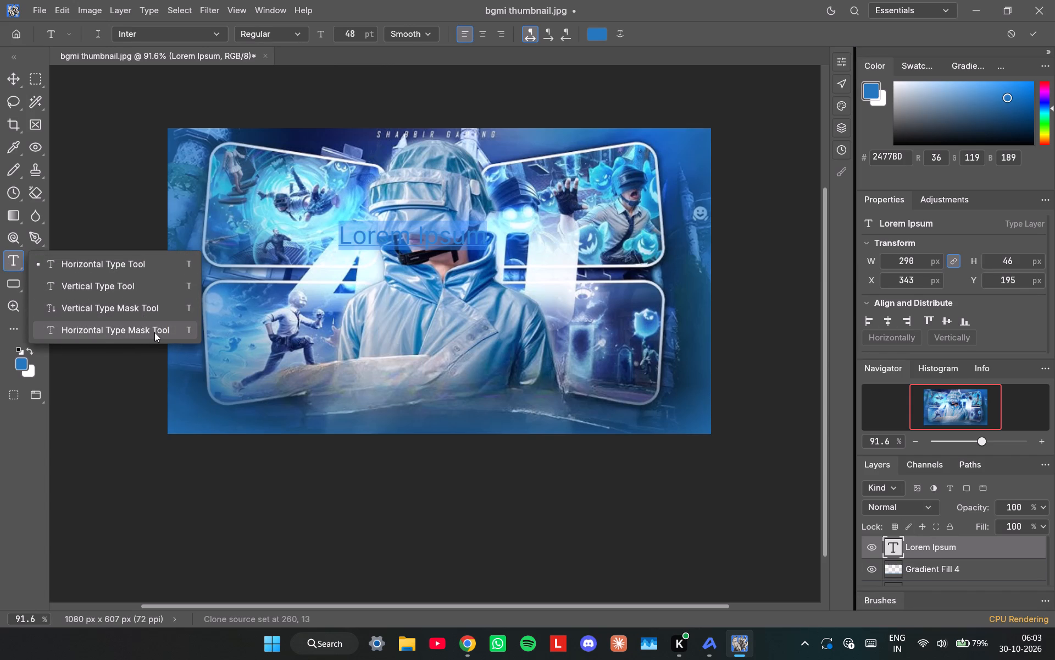
{"action": "left_click", "coordinate": [123, 285]}
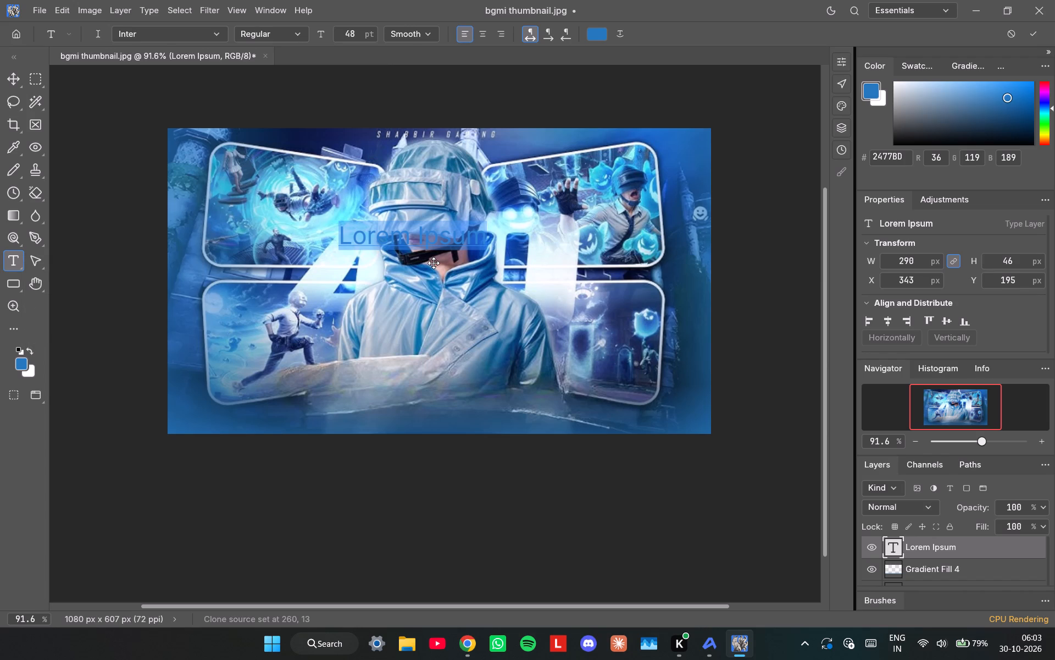
{"action": "key", "text": "BackSpace"}
{"action": "type", "text": "VS"}
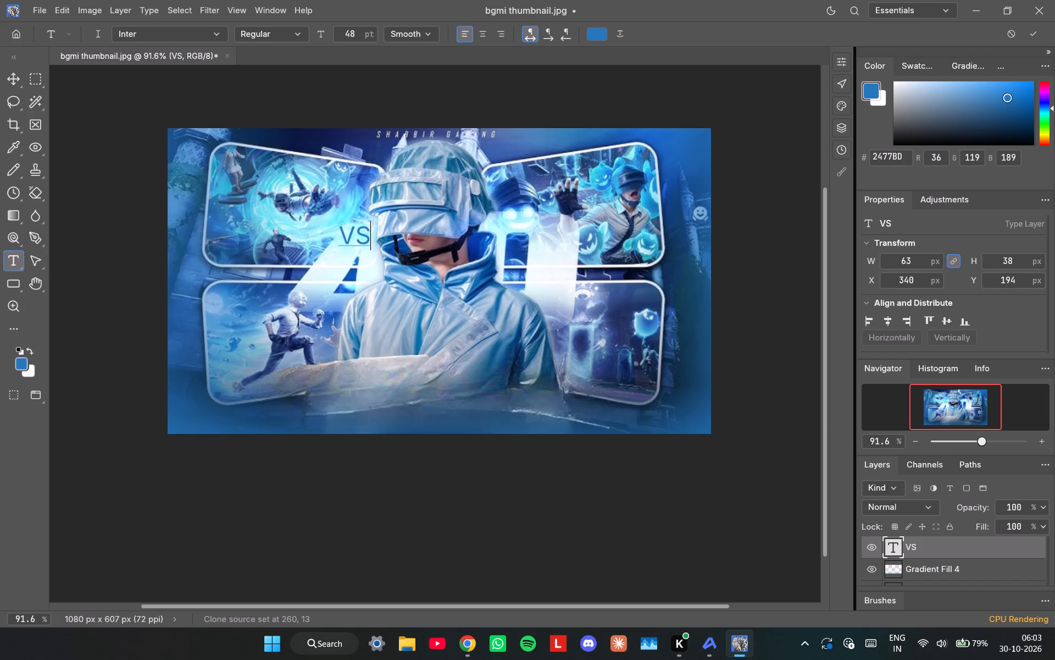
{"action": "key", "text": "shift+BackSpace"}
{"action": "key", "text": "shift+Return"}
{"action": "key", "text": "shift+s"}
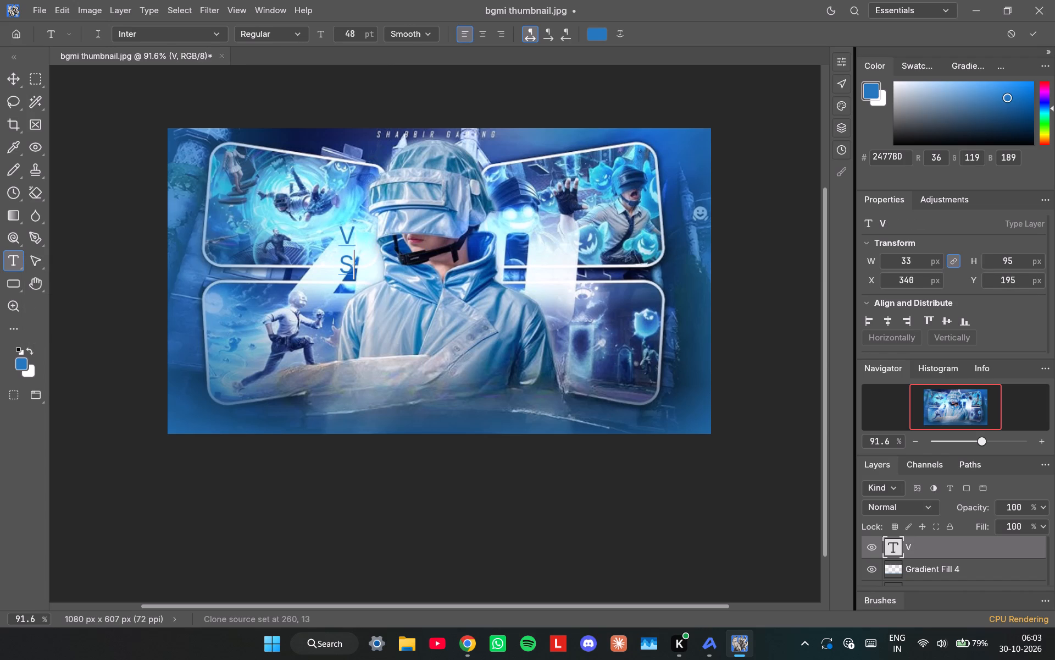
{"action": "key", "text": "shift+BackSpace"}
{"action": "key", "text": "shift+BackSpace"}
{"action": "key", "text": "shift+s"}
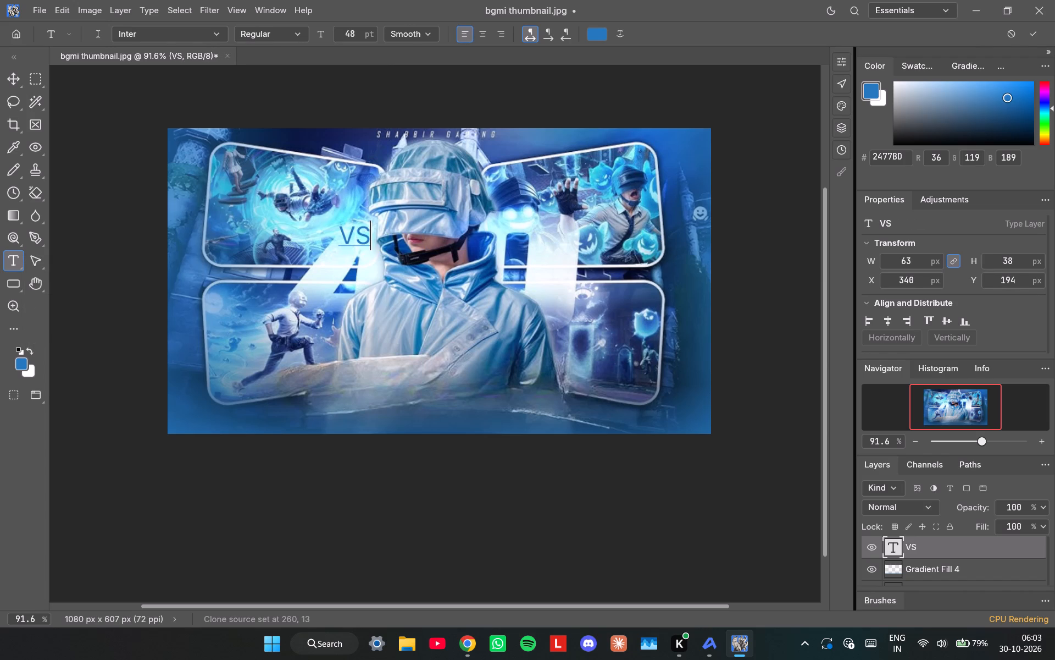
{"action": "key", "text": "BackSpace"}
{"action": "key", "text": "shift+Return"}
{"action": "key", "text": "shift+s"}
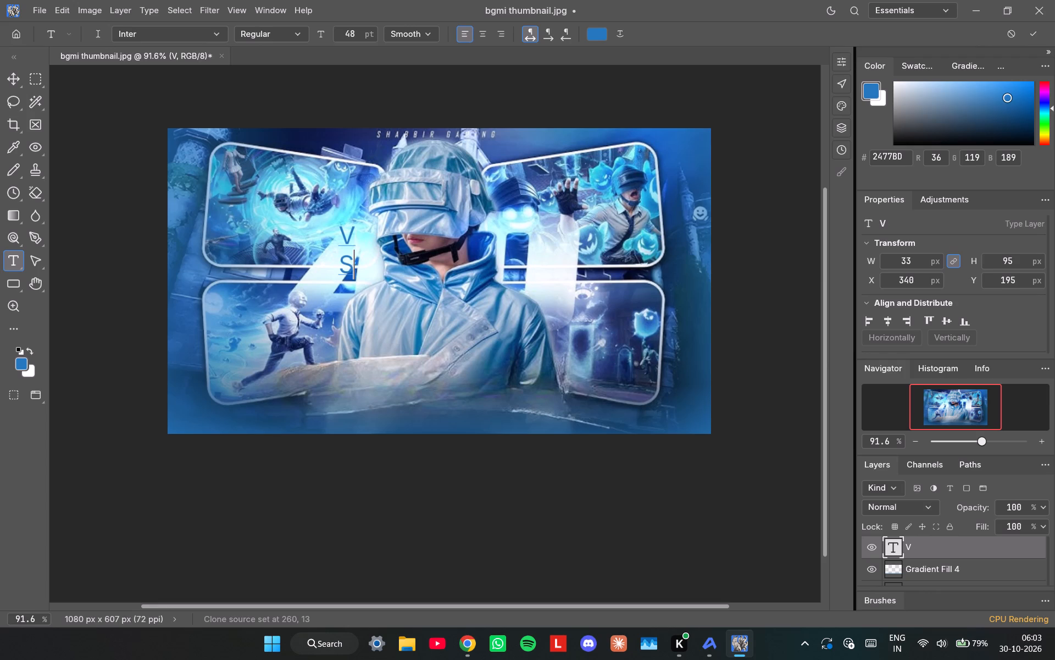
Browse the font classes and set the stacked VS text's font to Juice ITC from the Decorative class.
{"action": "left_click", "coordinate": [218, 35]}
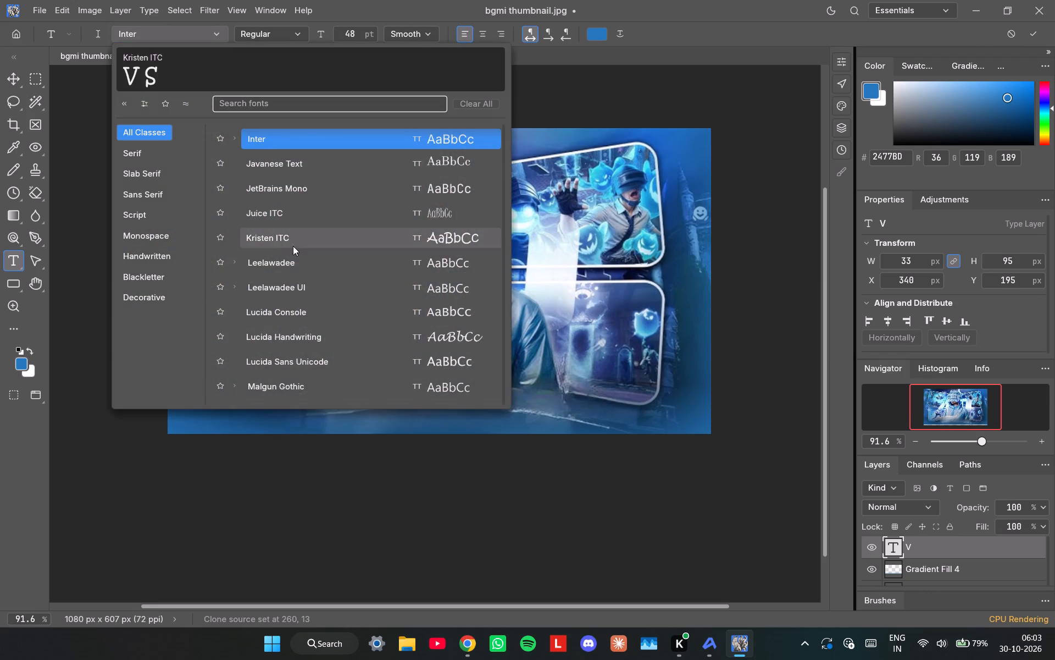
{"action": "scroll", "coordinate": [434, 311], "scroll_direction": "down", "scroll_amount": 20}
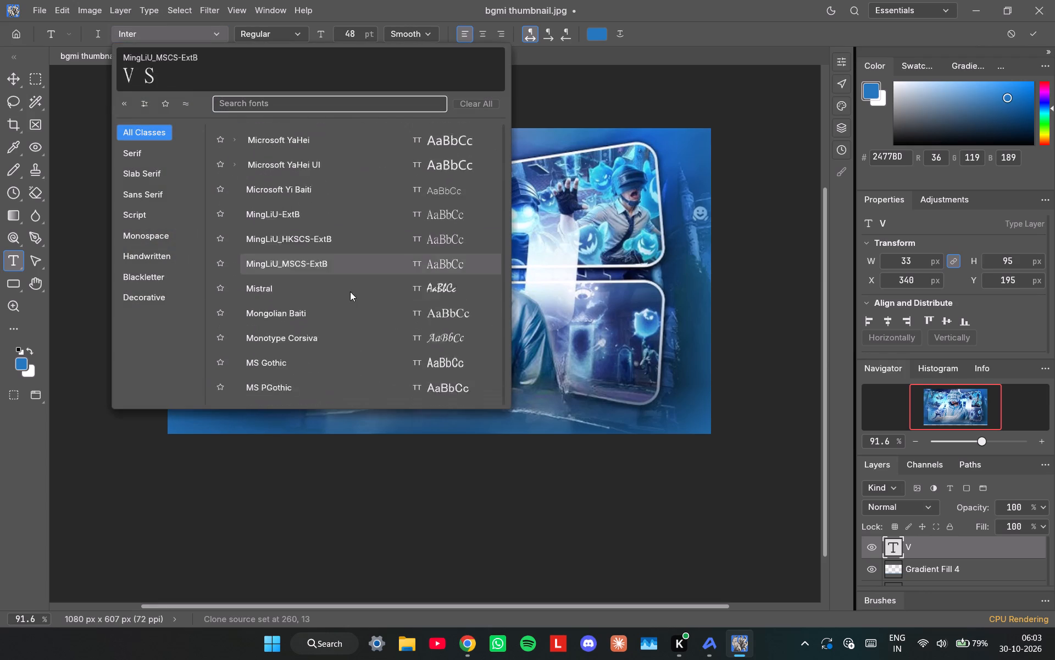
{"action": "scroll", "coordinate": [350, 291], "scroll_direction": "down", "scroll_amount": 4}
{"action": "scroll", "coordinate": [298, 273], "scroll_direction": "up", "scroll_amount": 20}
{"action": "scroll", "coordinate": [298, 273], "scroll_direction": "up", "scroll_amount": 17}
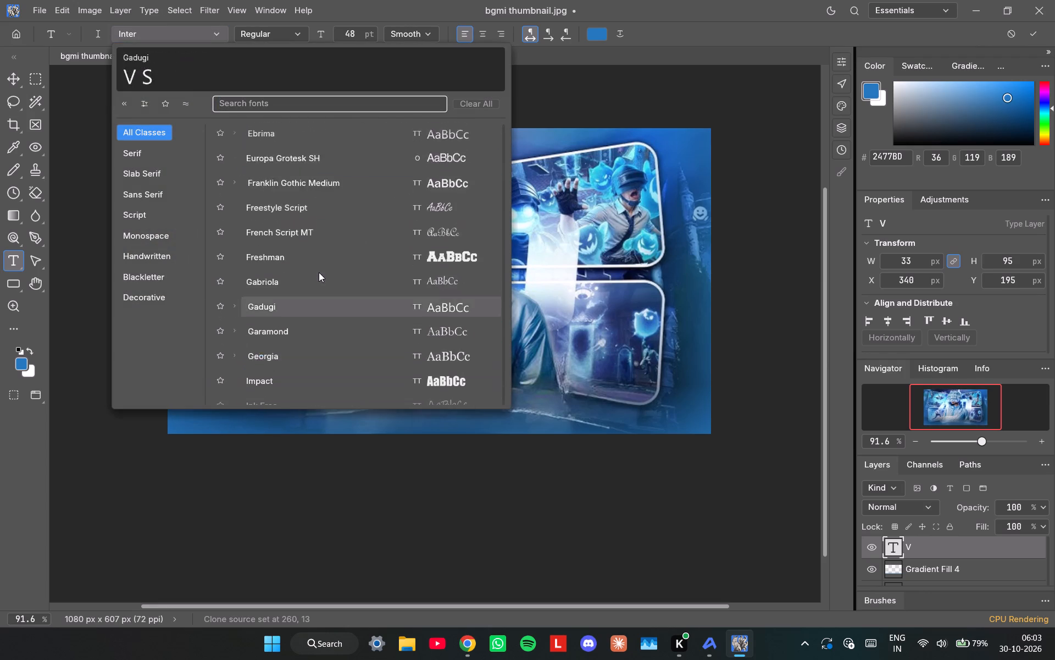
{"action": "scroll", "coordinate": [319, 272], "scroll_direction": "up", "scroll_amount": 17}
{"action": "scroll", "coordinate": [367, 291], "scroll_direction": "up", "scroll_amount": 4}
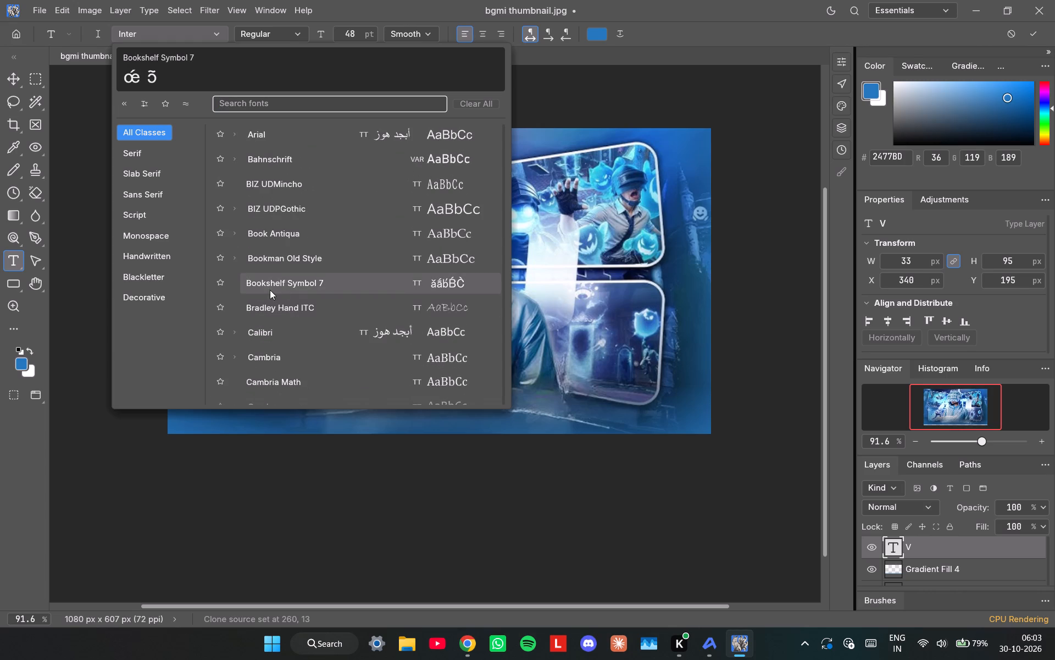
{"action": "left_click", "coordinate": [148, 220]}
{"action": "left_click", "coordinate": [152, 234]}
{"action": "left_click", "coordinate": [166, 275]}
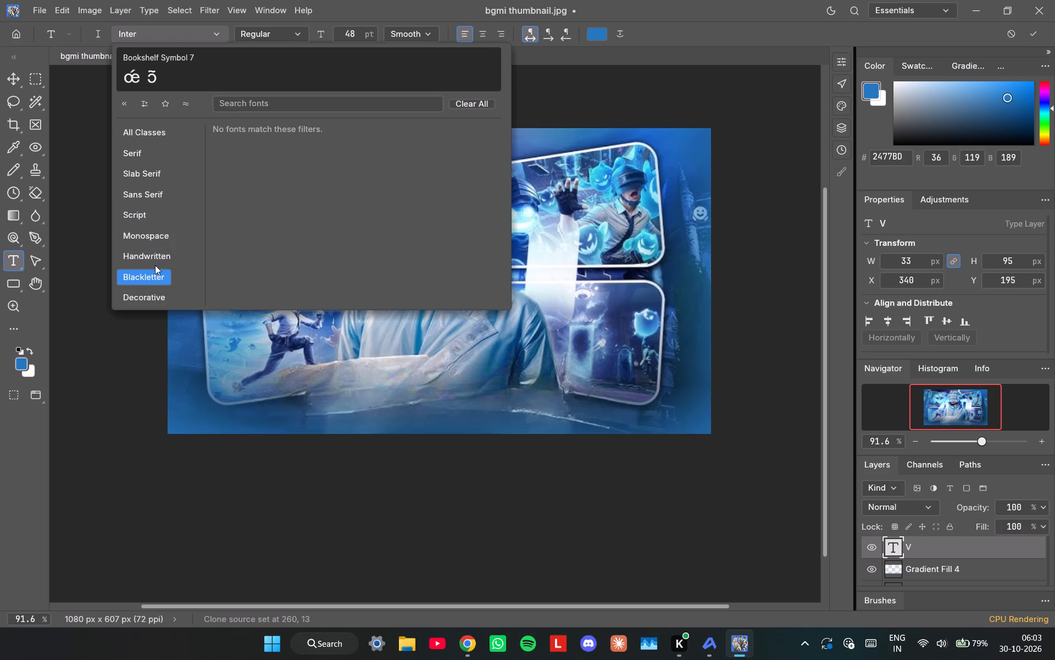
{"action": "left_click", "coordinate": [155, 265]}
{"action": "left_click", "coordinate": [156, 251]}
{"action": "left_click", "coordinate": [159, 218]}
{"action": "left_click", "coordinate": [142, 238]}
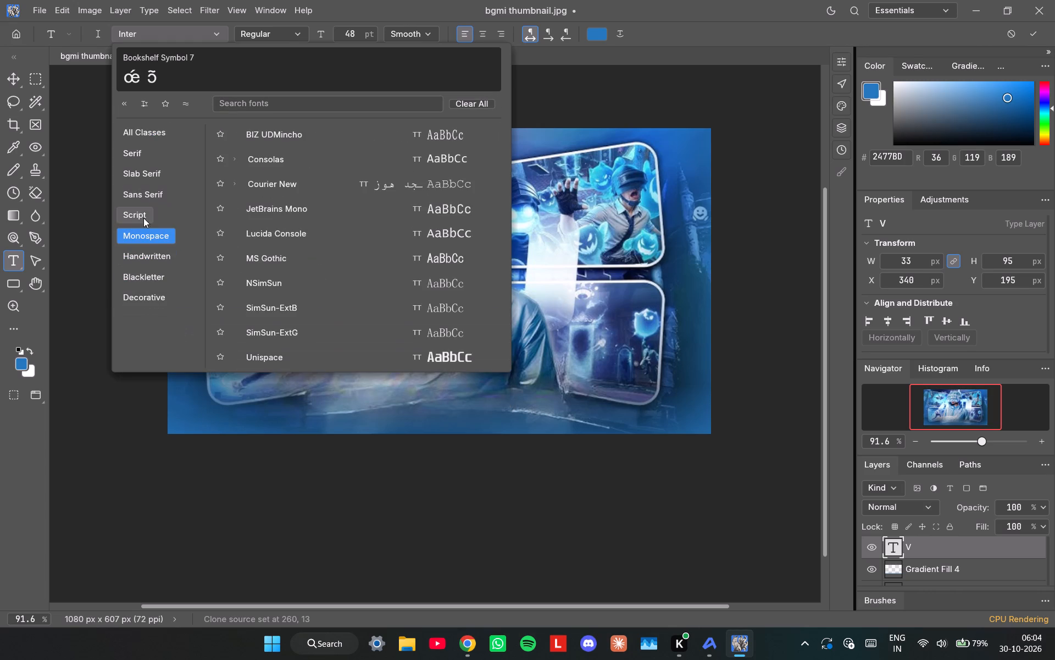
{"action": "left_click", "coordinate": [141, 208]}
{"action": "left_click", "coordinate": [161, 188]}
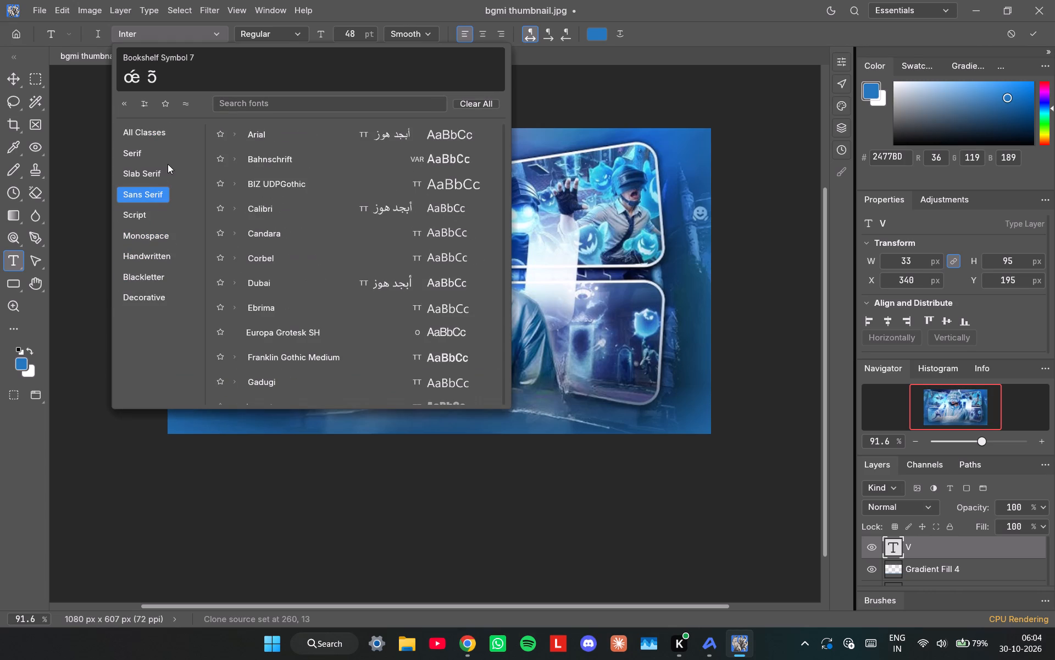
{"action": "left_click", "coordinate": [168, 164]}
{"action": "left_click", "coordinate": [153, 167]}
{"action": "left_click", "coordinate": [149, 150]}
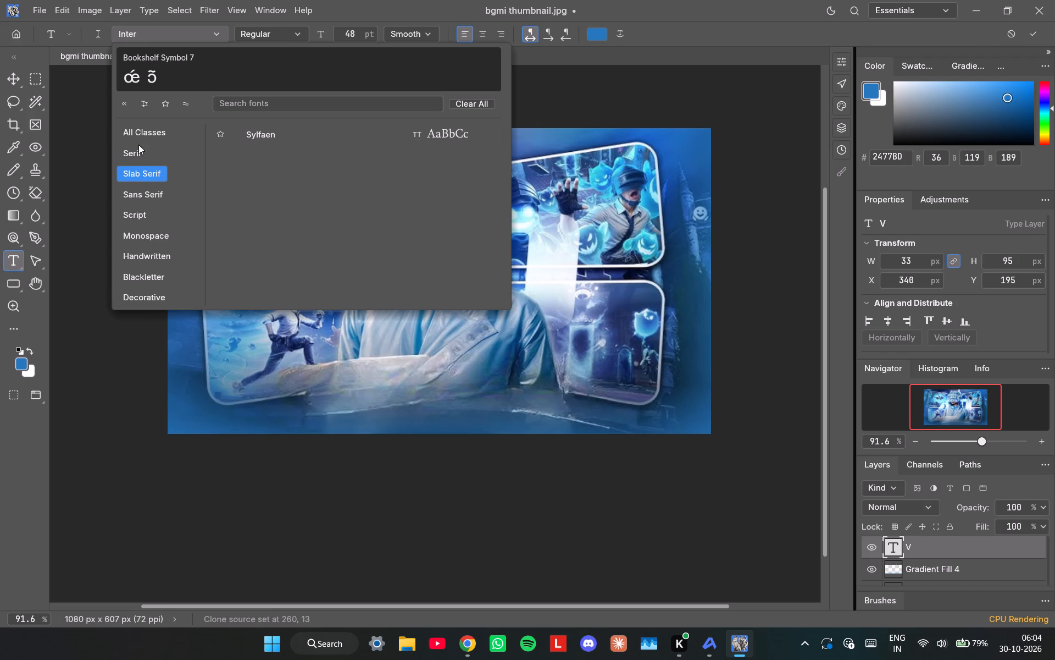
{"action": "left_click", "coordinate": [132, 146]}
{"action": "scroll", "coordinate": [332, 300], "scroll_direction": "down", "scroll_amount": 14}
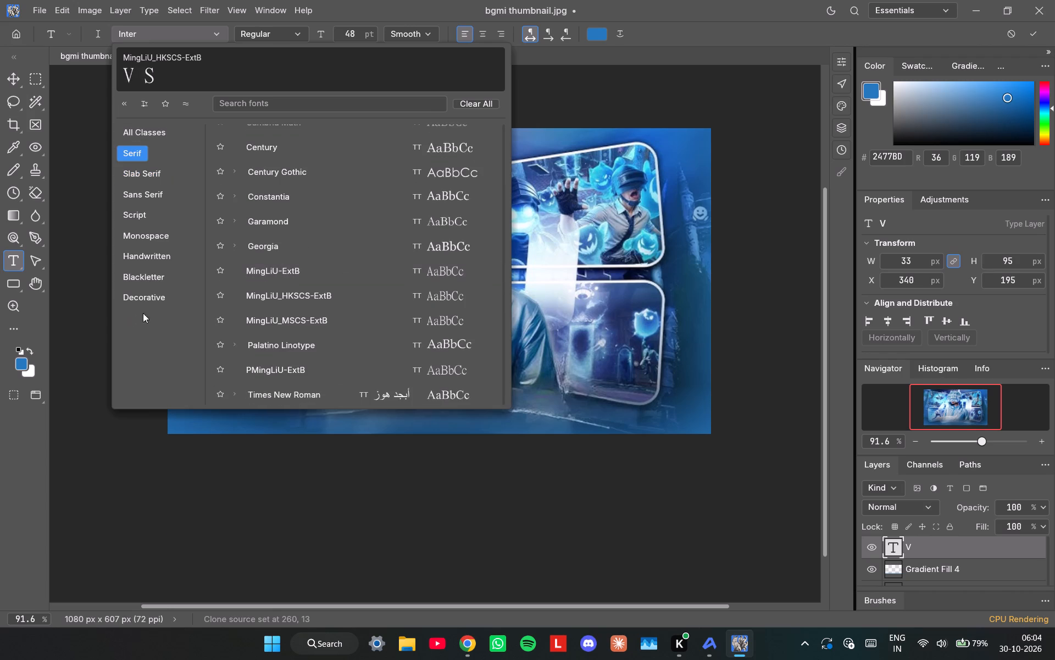
{"action": "left_click", "coordinate": [149, 304]}
{"action": "scroll", "coordinate": [406, 305], "scroll_direction": "down", "scroll_amount": 5}
{"action": "scroll", "coordinate": [407, 306], "scroll_direction": "up", "scroll_amount": 4}
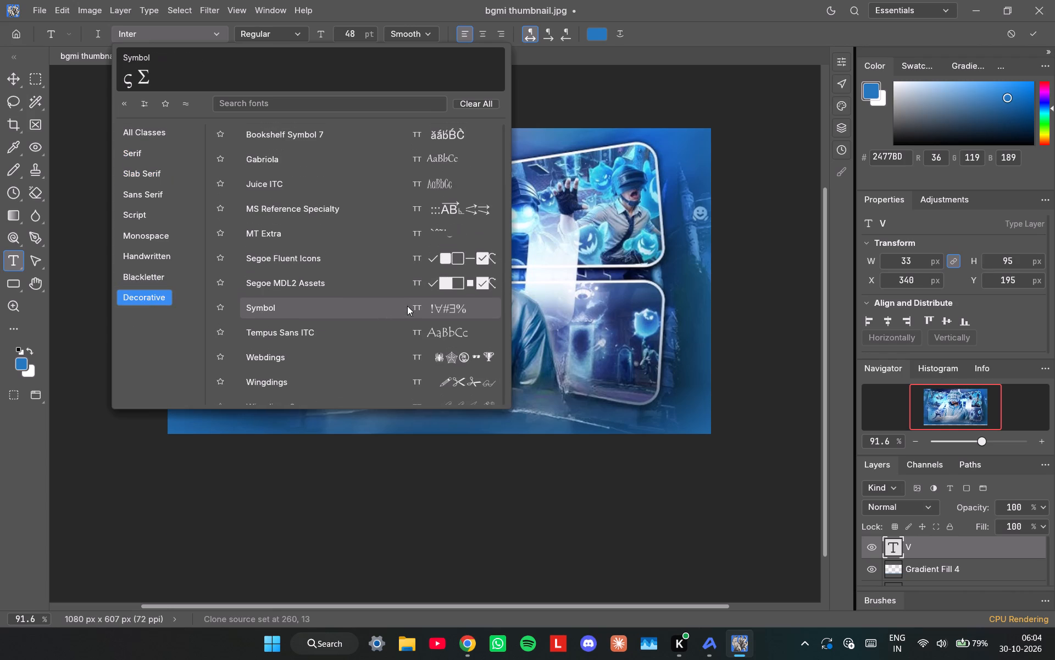
{"action": "scroll", "coordinate": [407, 306], "scroll_direction": "up", "scroll_amount": 2}
{"action": "left_click", "coordinate": [450, 186]}
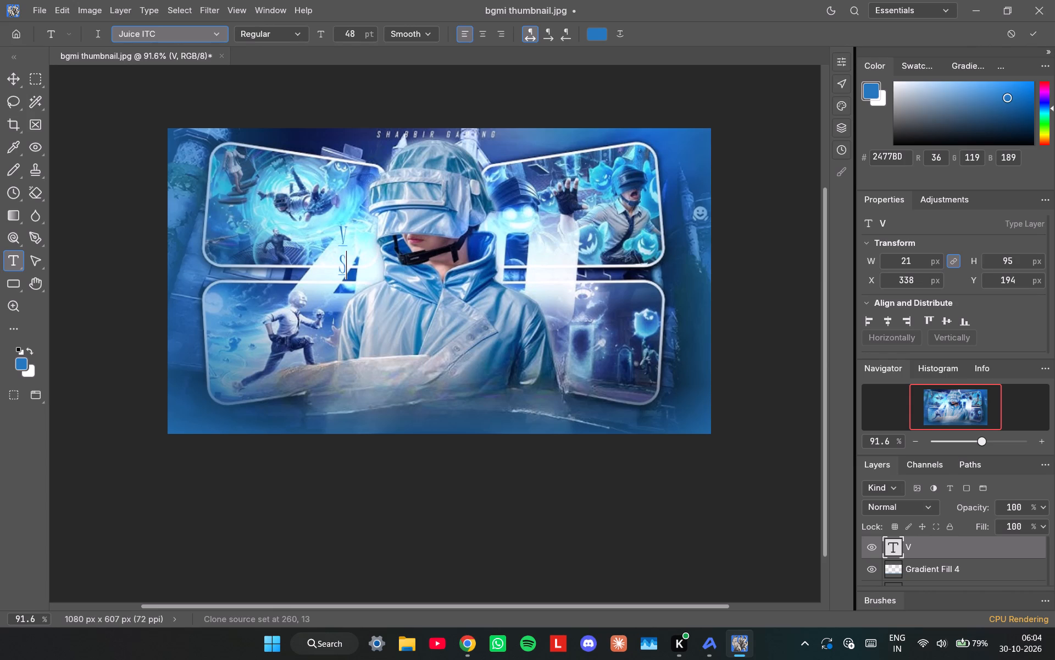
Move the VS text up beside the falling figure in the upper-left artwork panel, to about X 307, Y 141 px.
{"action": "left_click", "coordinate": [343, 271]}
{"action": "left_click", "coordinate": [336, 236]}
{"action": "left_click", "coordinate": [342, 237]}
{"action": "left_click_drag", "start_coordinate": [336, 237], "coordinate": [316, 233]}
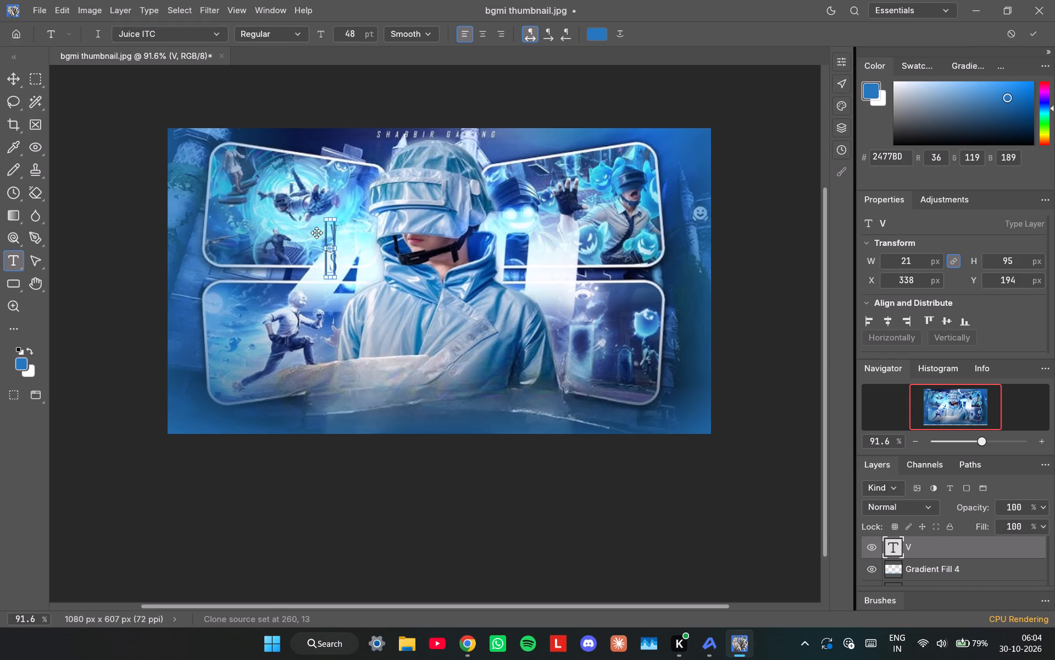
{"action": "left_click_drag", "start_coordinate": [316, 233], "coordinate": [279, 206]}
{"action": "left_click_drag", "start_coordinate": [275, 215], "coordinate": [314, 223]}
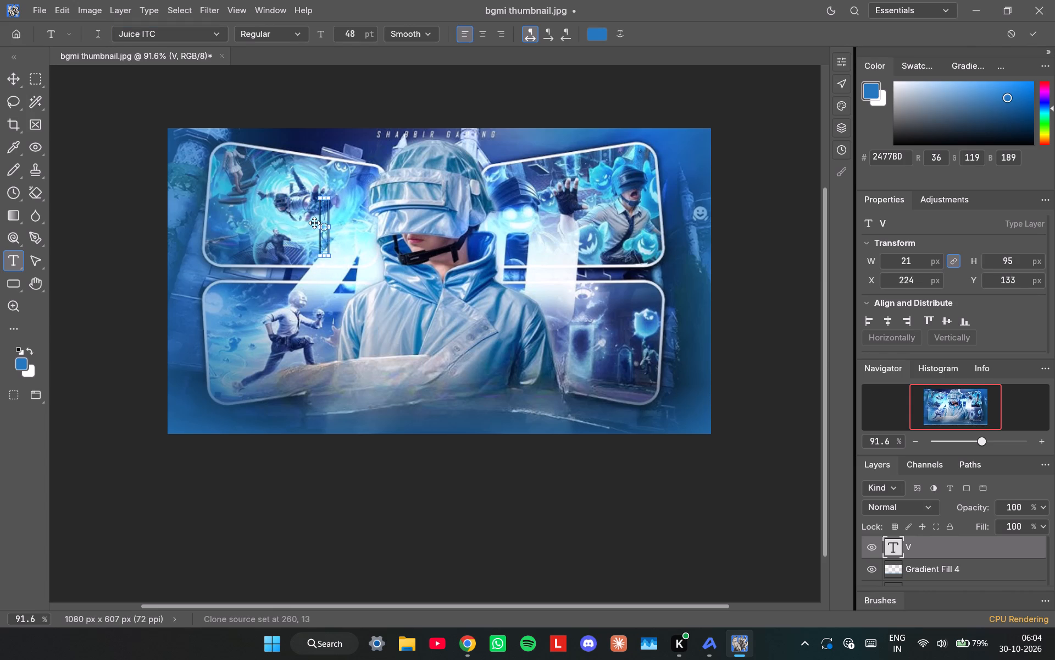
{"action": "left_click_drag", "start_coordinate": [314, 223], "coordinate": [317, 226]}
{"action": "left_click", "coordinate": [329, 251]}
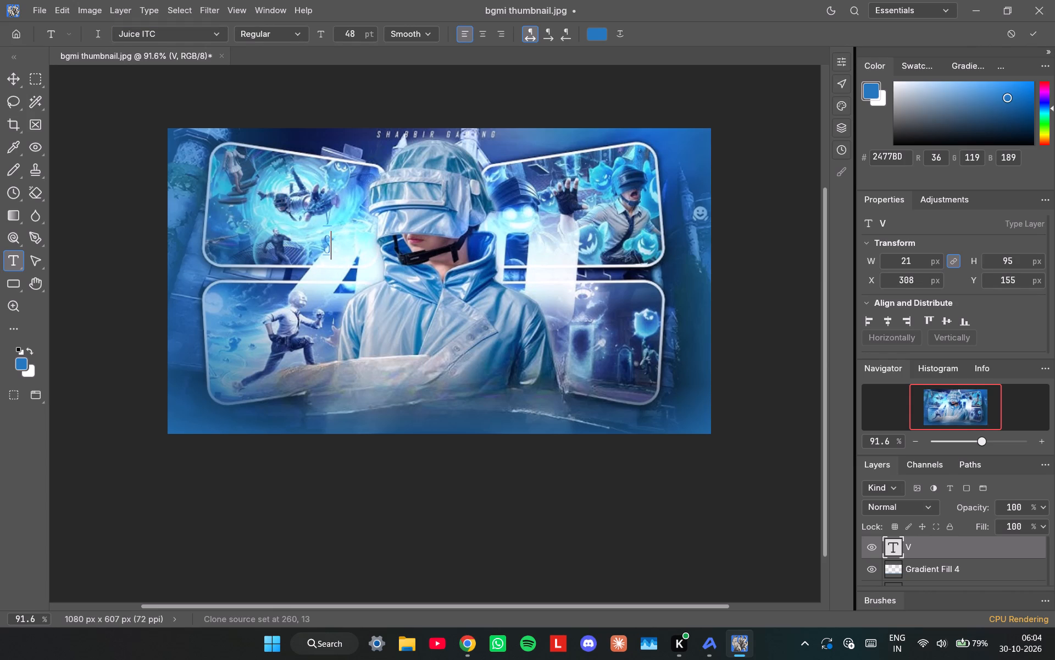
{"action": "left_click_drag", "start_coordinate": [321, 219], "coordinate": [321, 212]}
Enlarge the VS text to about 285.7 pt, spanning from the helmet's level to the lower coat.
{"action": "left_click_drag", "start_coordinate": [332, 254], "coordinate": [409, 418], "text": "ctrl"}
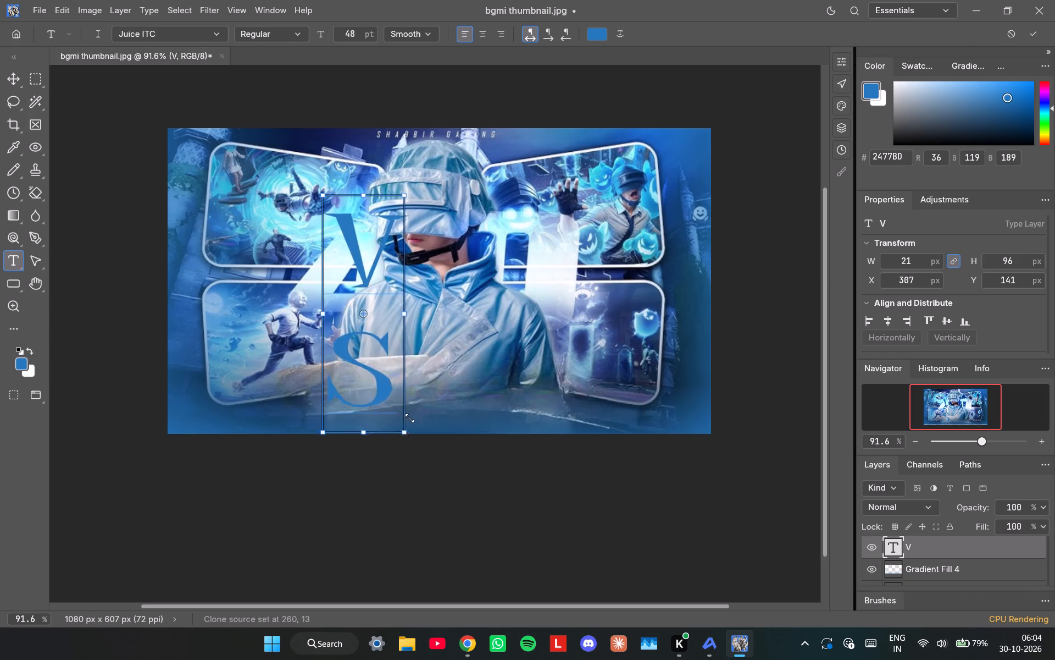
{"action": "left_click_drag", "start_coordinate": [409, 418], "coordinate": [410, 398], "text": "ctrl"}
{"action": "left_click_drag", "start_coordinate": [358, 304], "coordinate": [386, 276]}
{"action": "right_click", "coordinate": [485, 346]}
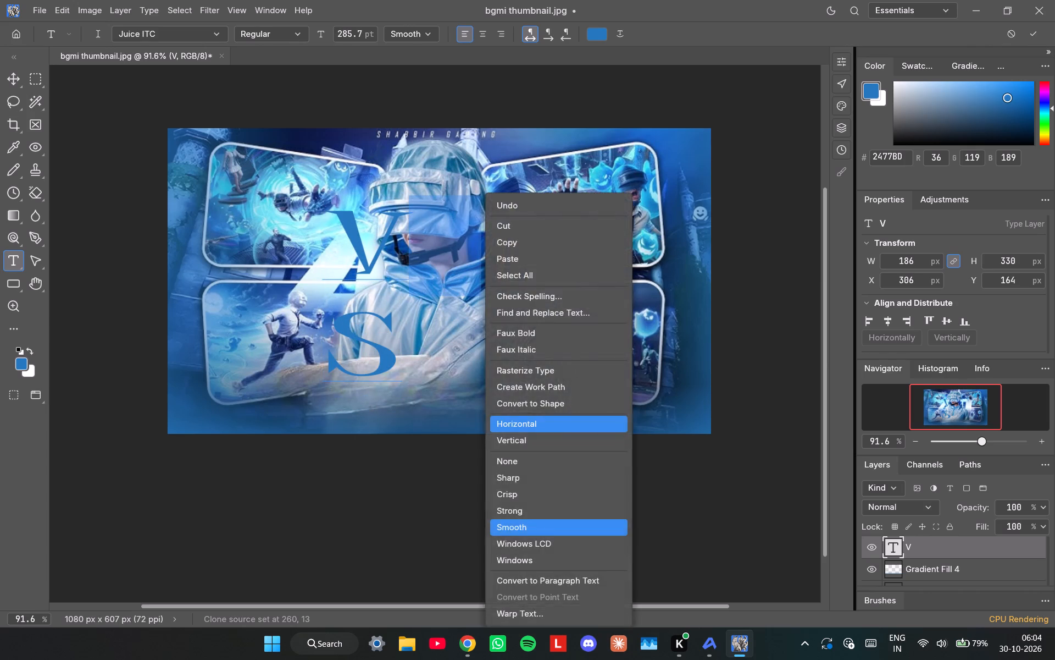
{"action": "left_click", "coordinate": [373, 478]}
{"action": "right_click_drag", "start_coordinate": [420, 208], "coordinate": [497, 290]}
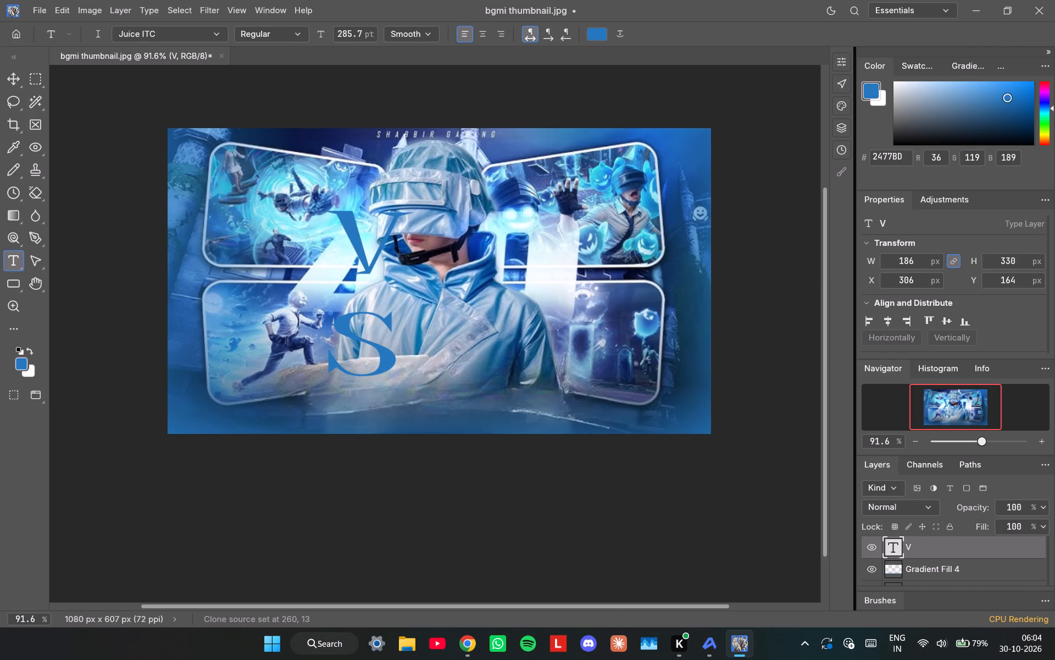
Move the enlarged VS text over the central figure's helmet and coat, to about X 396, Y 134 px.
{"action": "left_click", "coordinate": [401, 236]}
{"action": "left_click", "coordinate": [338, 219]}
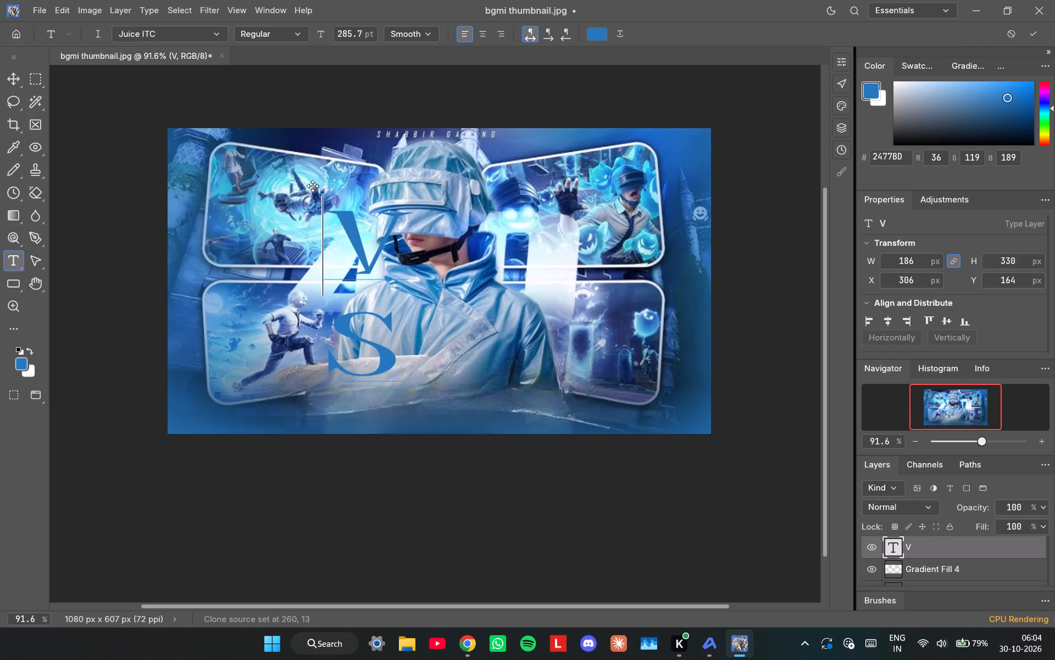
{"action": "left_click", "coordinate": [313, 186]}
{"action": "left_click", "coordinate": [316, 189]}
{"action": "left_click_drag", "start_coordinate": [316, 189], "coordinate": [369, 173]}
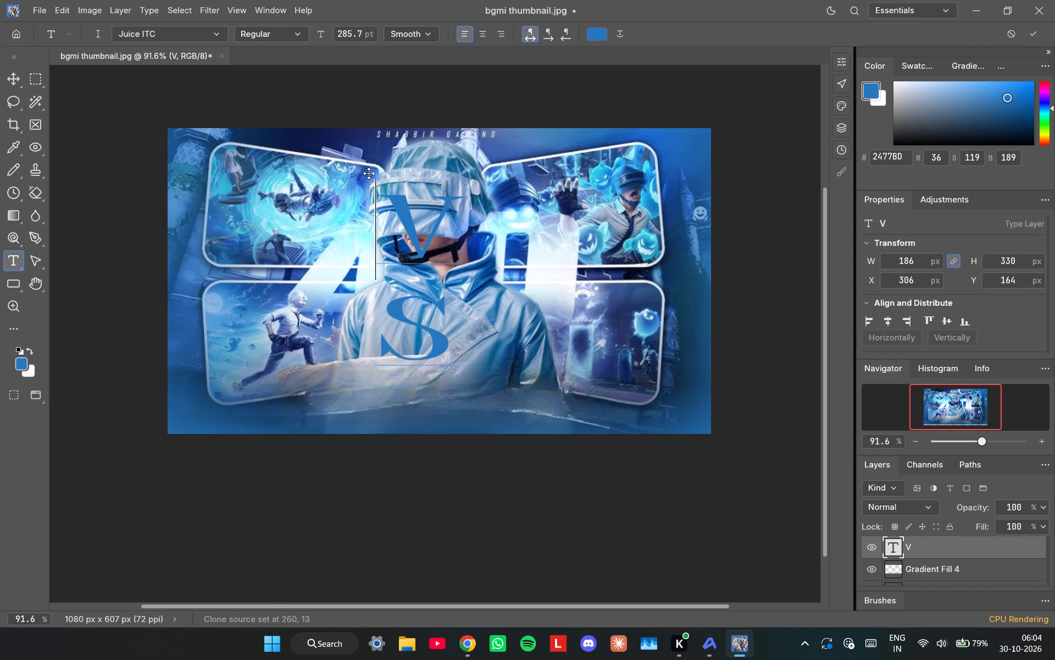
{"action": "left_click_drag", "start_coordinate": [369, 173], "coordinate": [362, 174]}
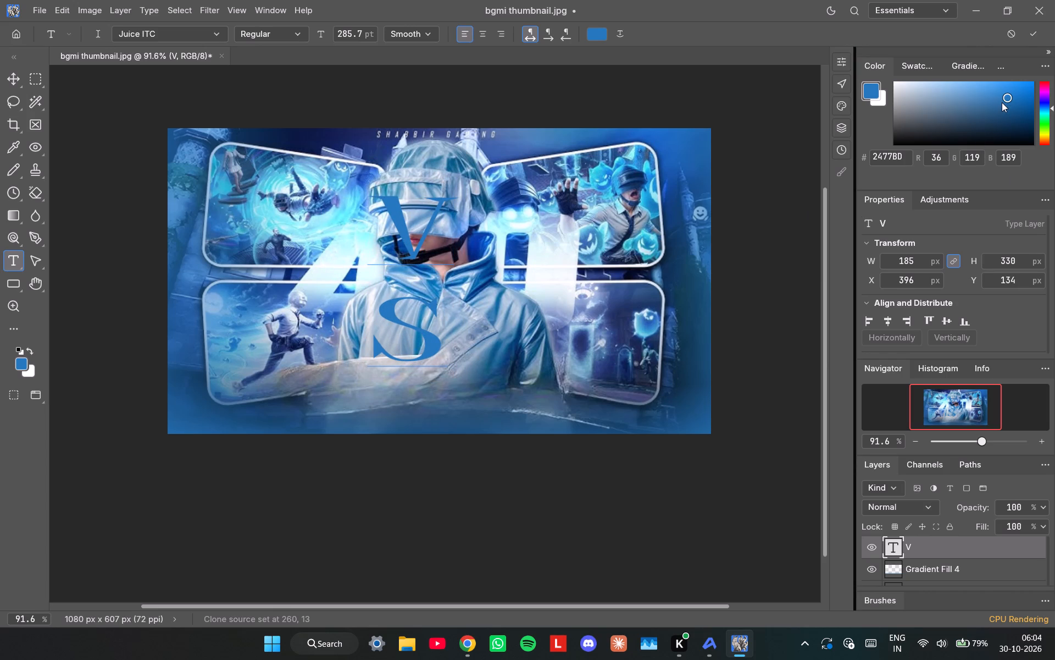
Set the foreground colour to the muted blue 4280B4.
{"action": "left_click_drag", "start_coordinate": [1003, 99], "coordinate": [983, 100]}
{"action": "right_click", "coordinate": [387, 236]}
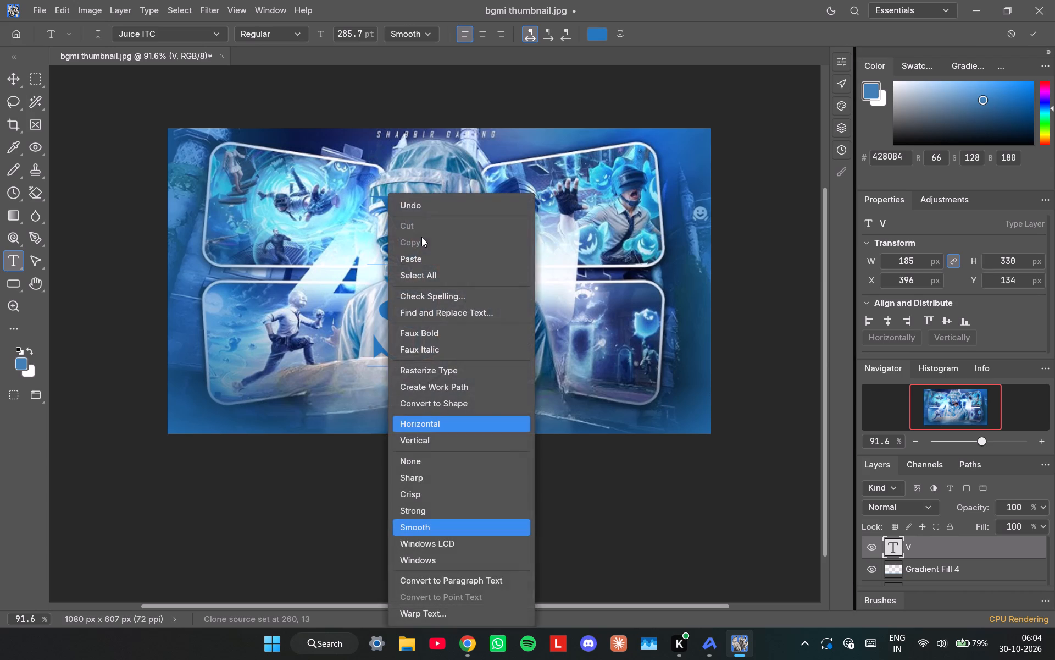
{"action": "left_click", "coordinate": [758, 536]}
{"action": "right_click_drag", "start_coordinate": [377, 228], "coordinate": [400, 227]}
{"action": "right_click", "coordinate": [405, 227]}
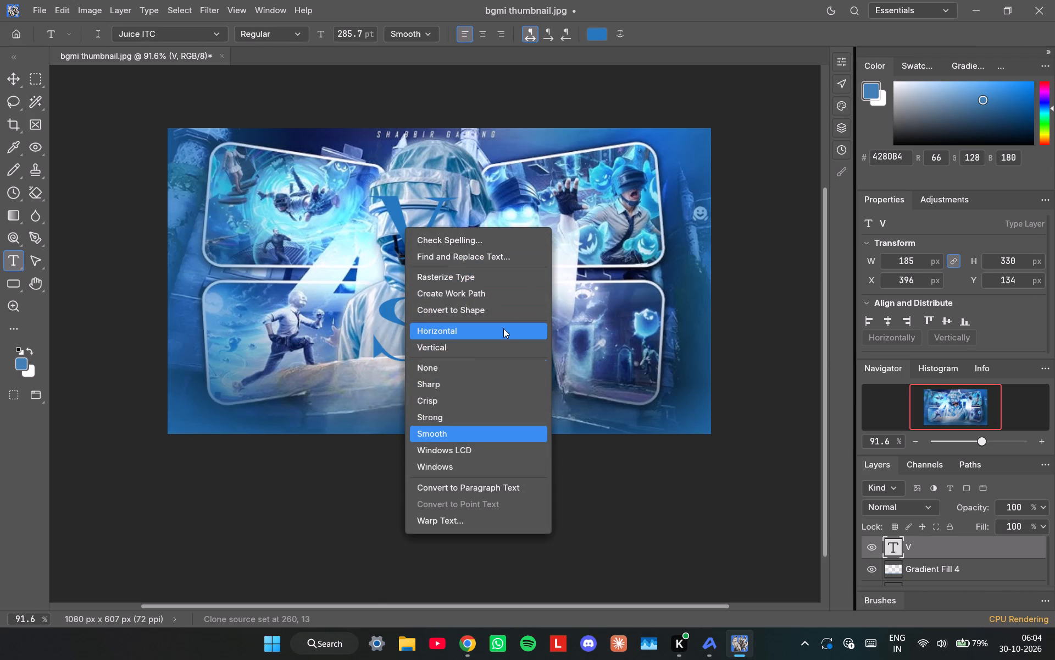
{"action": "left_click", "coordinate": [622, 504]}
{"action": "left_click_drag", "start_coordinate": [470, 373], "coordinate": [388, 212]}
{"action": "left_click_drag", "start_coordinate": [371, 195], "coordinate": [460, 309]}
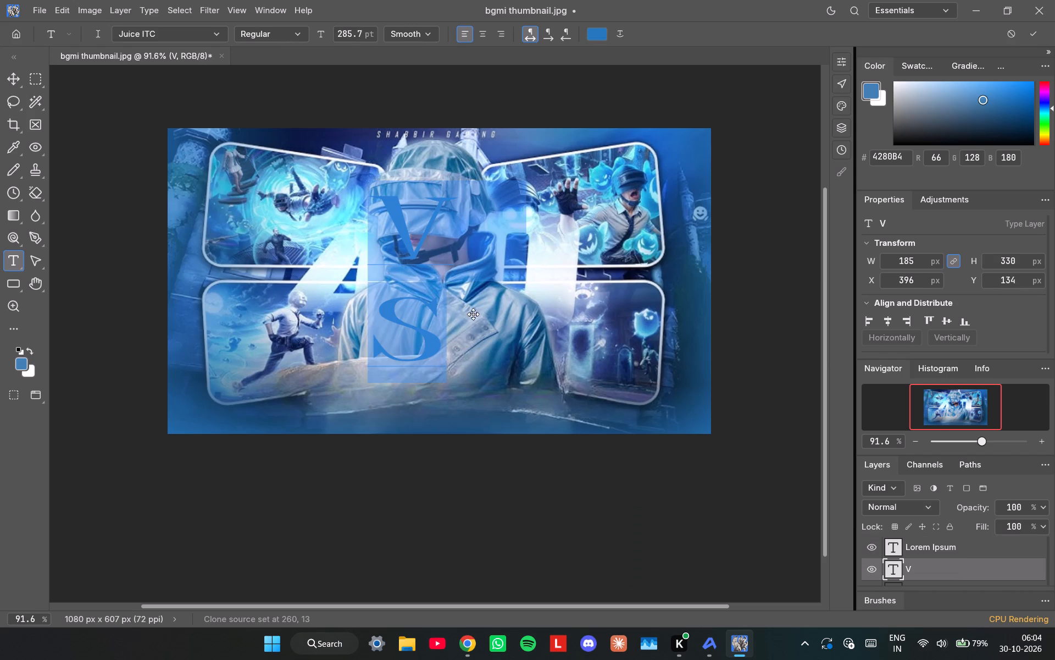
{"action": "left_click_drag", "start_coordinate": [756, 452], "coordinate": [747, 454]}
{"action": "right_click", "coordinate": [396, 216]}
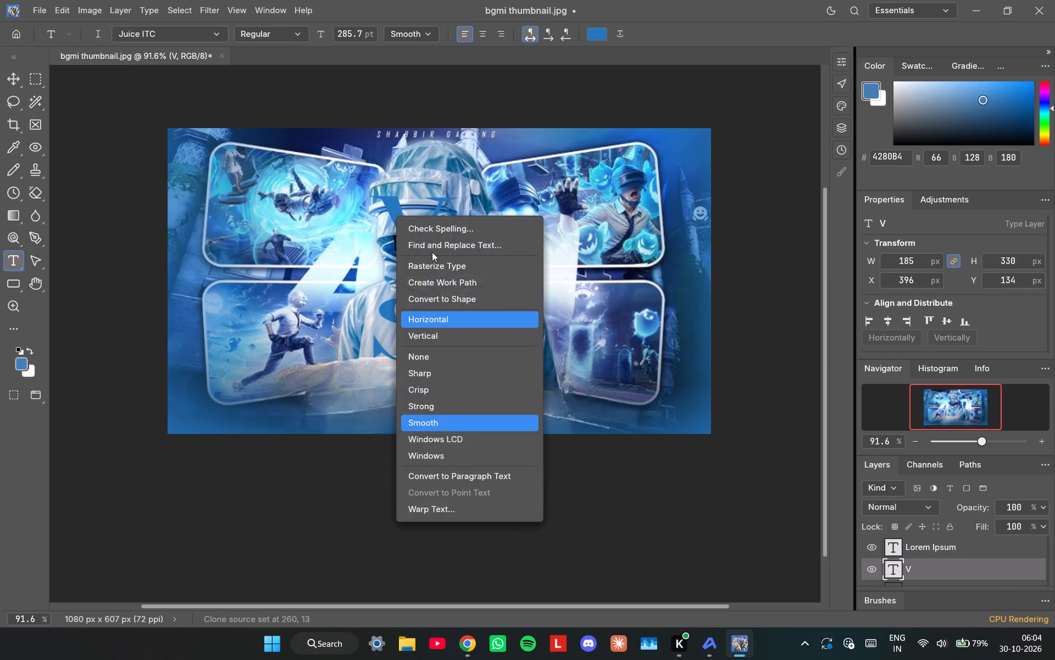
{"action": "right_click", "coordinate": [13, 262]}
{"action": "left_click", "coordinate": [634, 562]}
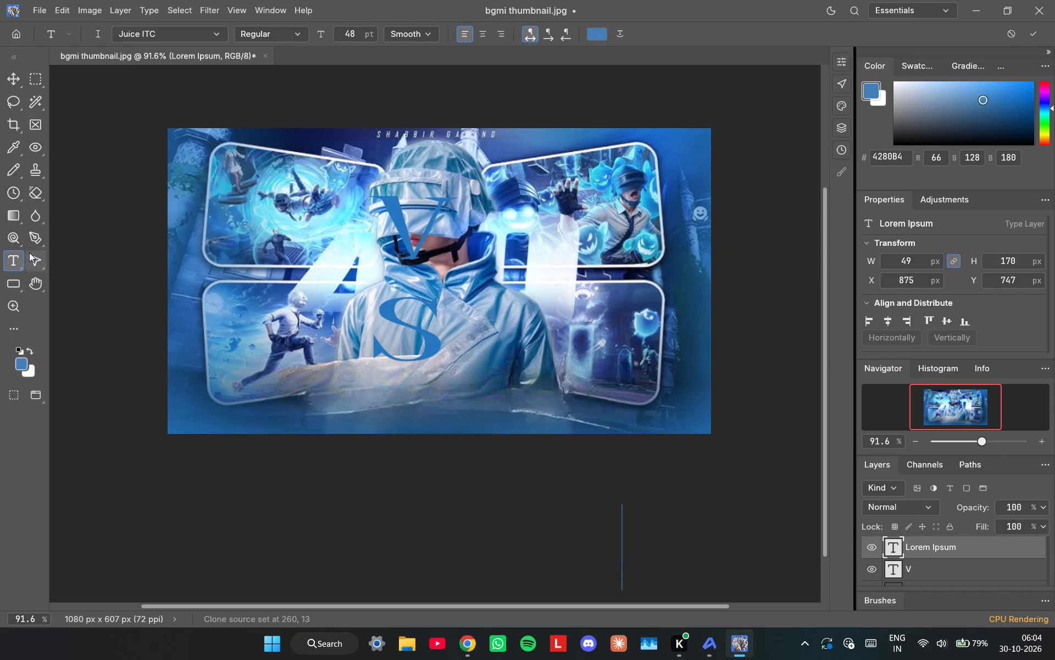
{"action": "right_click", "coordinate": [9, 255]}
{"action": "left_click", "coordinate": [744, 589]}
Delete the letters V and S from the large text over the central figure.
{"action": "left_click", "coordinate": [410, 245]}
{"action": "left_click", "coordinate": [449, 243]}
{"action": "key", "text": "BackSpace"}
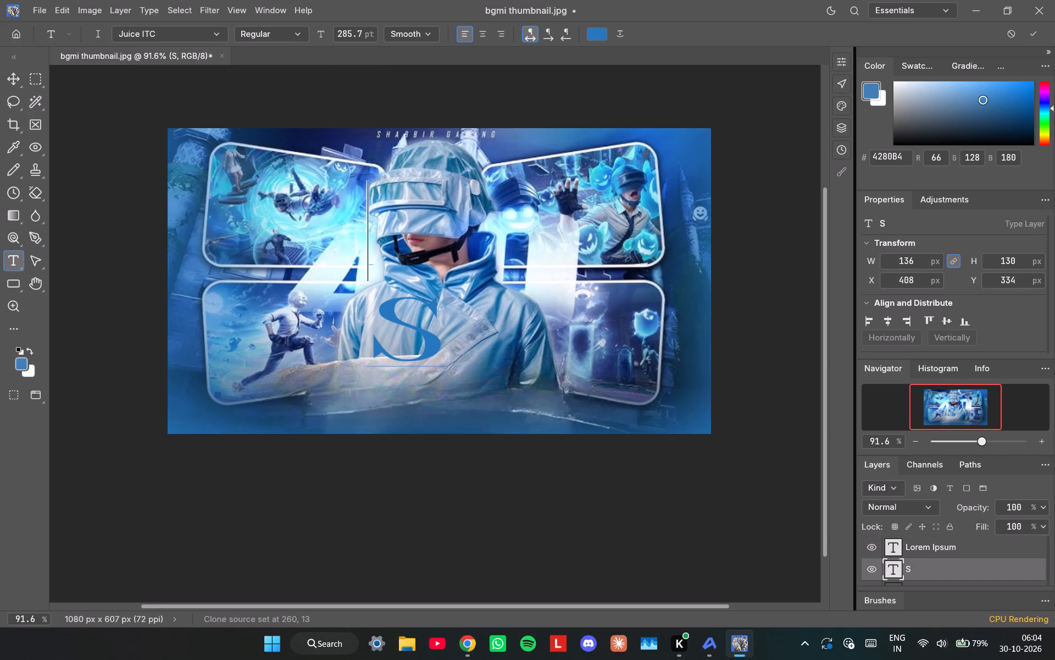
{"action": "left_click", "coordinate": [446, 323]}
{"action": "key", "text": "BackSpace"}
{"action": "left_click", "coordinate": [441, 340]}
{"action": "key", "text": "BackSpace"}
{"action": "left_click", "coordinate": [246, 487]}
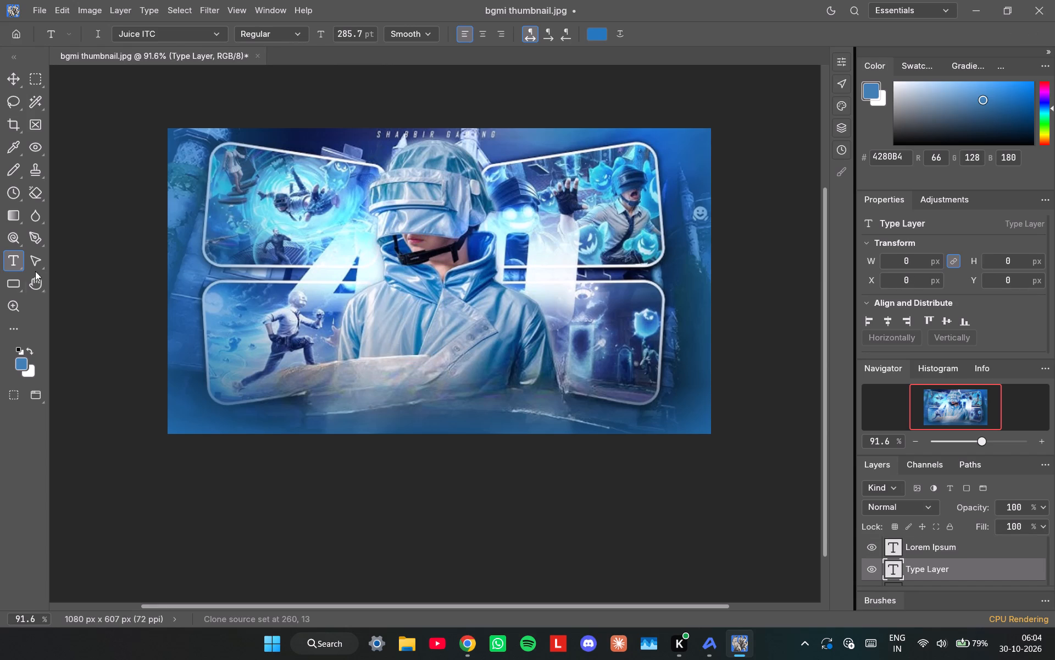
Set the text and foreground colour to the orange E28F20.
{"action": "left_click", "coordinate": [12, 263]}
{"action": "left_click_drag", "start_coordinate": [982, 100], "coordinate": [992, 101]}
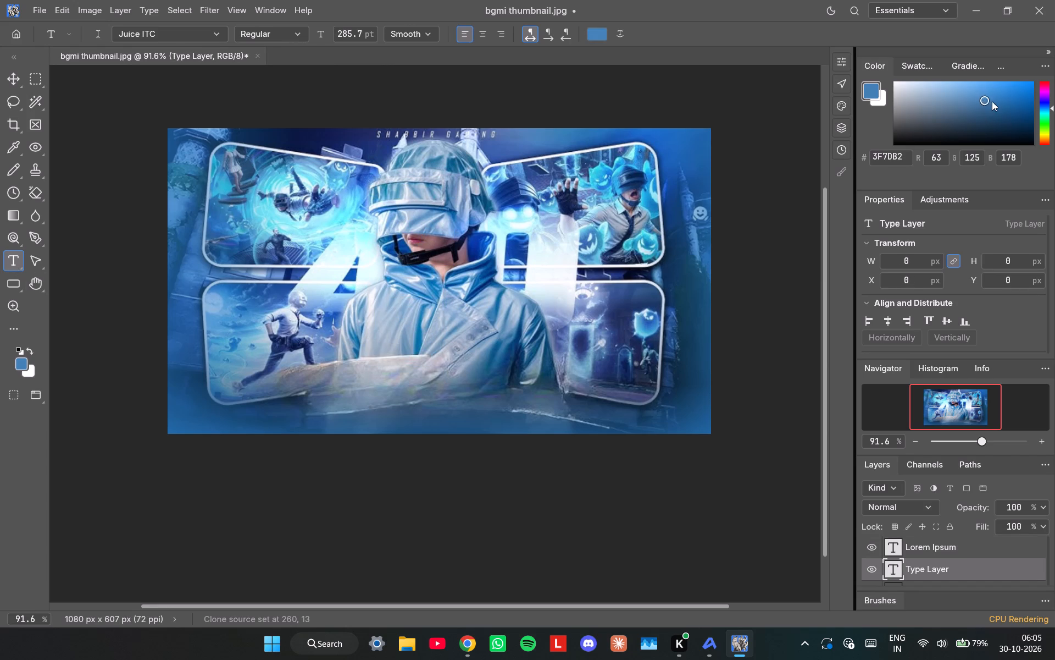
{"action": "left_click_drag", "start_coordinate": [992, 101], "coordinate": [992, 101]}
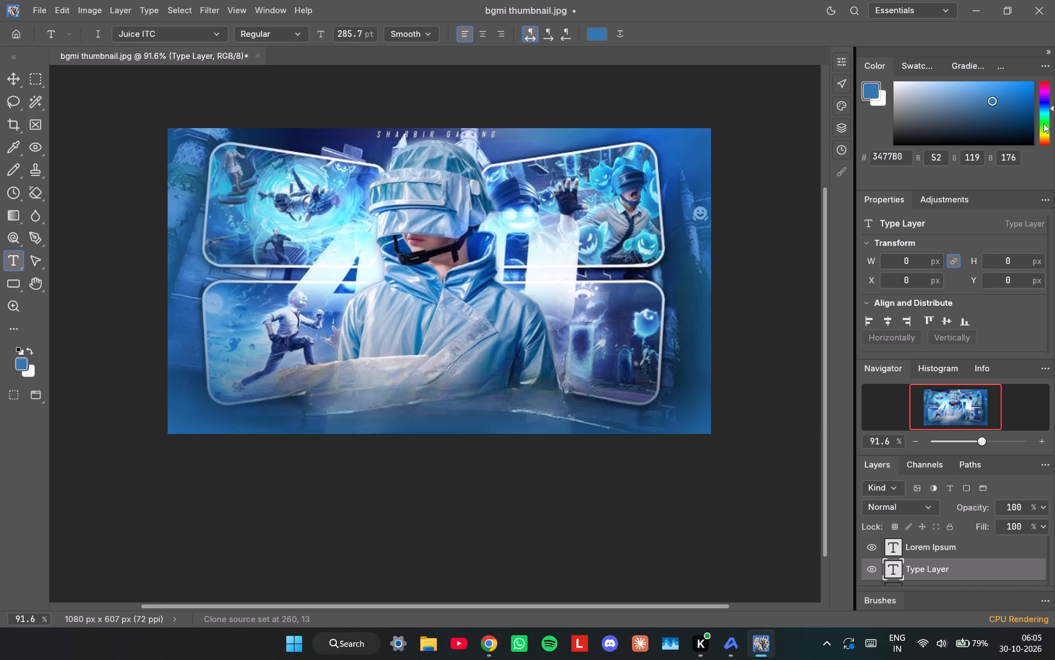
{"action": "left_click", "coordinate": [1047, 140]}
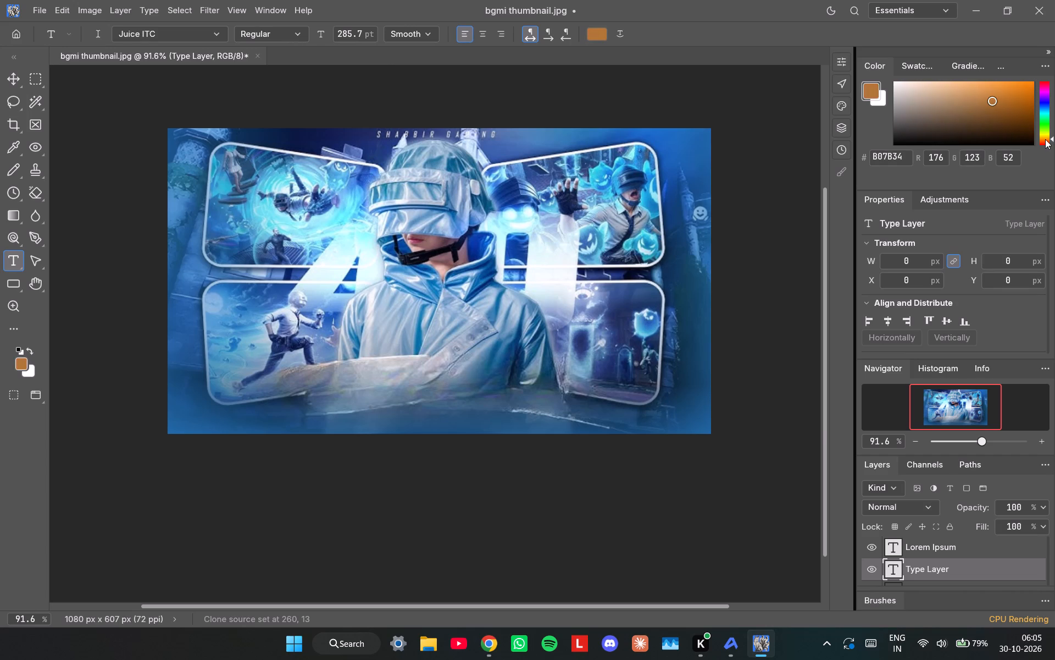
{"action": "left_click", "coordinate": [1015, 87]}
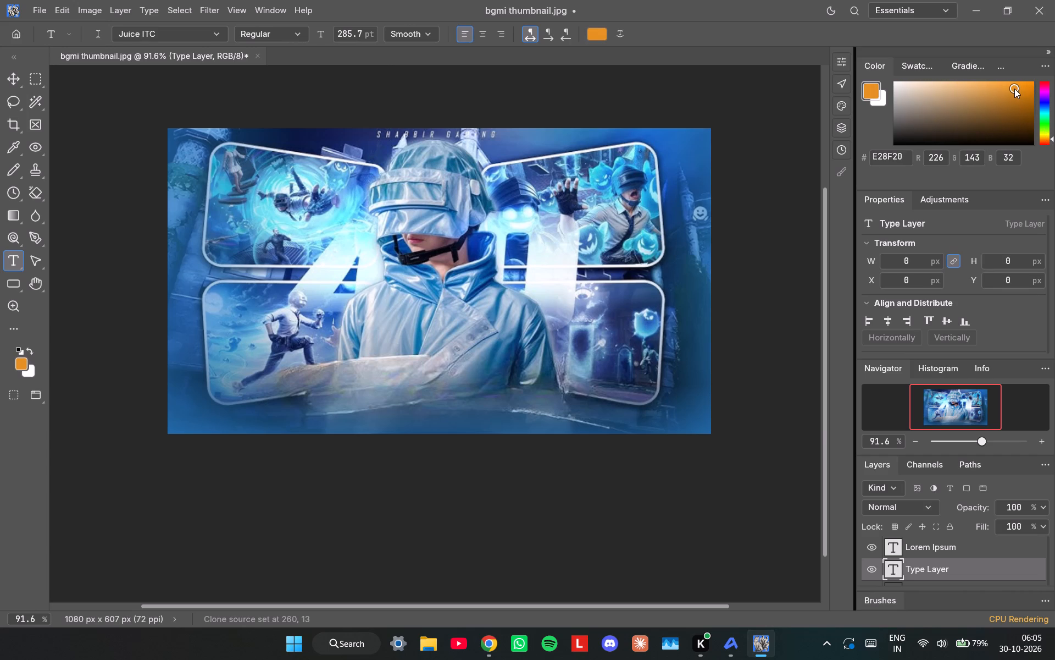
Add a new vertical text in orange Juice ITC over the central figure's face, with V and S on separate lines.
{"action": "left_click", "coordinate": [14, 262]}
{"action": "left_click", "coordinate": [429, 228]}
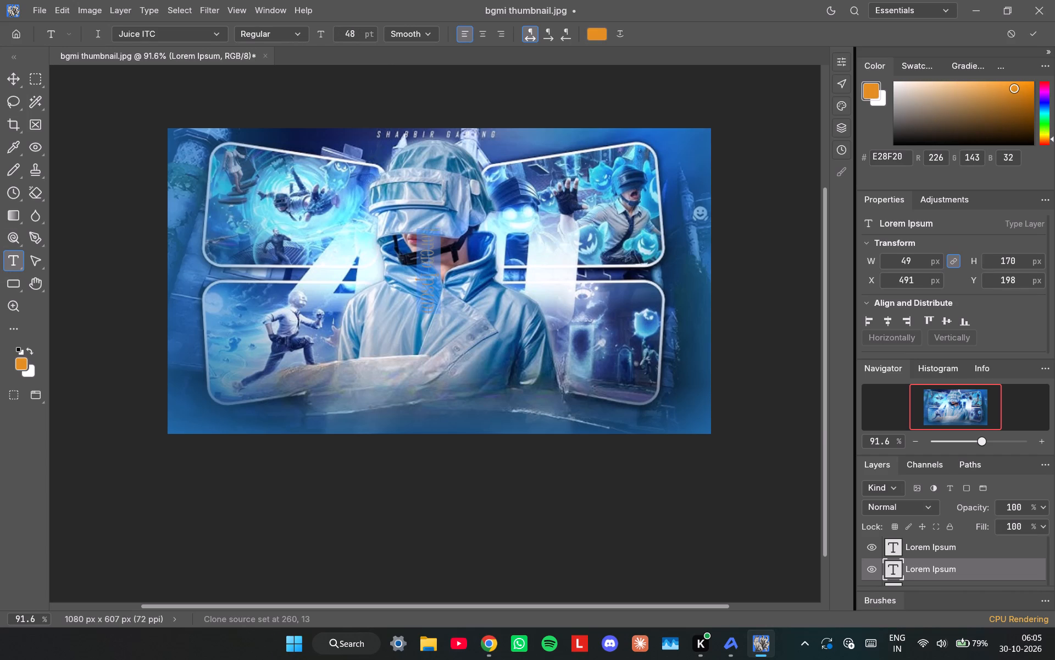
{"action": "key", "text": "shift+v"}
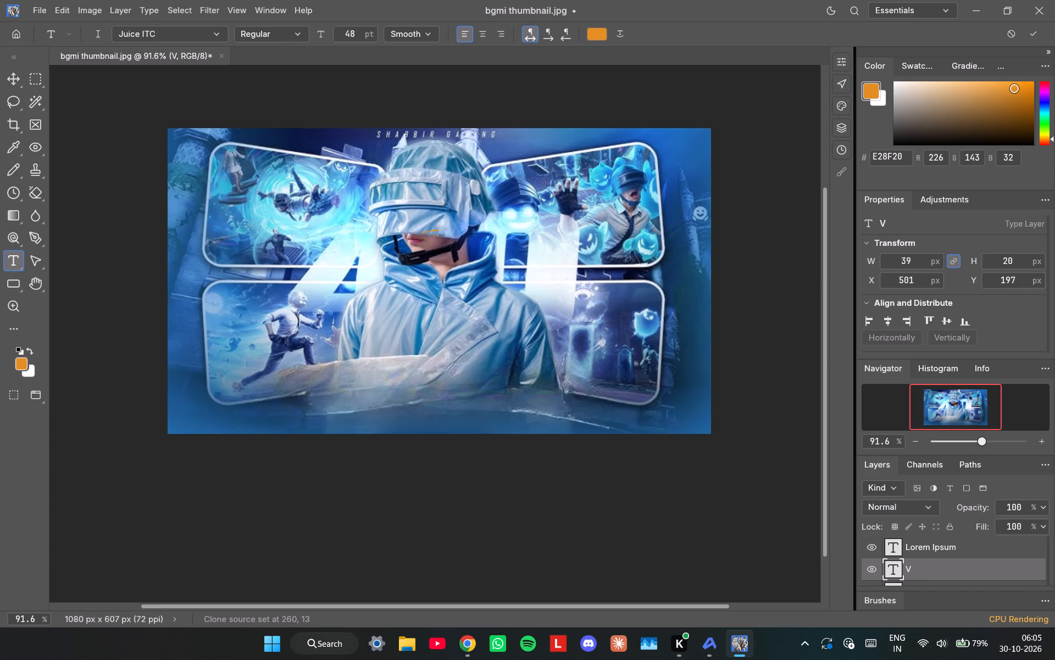
{"action": "key", "text": "shift+s"}
{"action": "key", "text": "BackSpace"}
{"action": "key", "text": "shift+Return"}
{"action": "key", "text": "shift+s"}
Move the small VS text from the figure's face down onto the coat, to about X 577, Y 367 px.
{"action": "left_click", "coordinate": [431, 237], "text": "alt"}
{"action": "left_click", "coordinate": [444, 229]}
{"action": "left_click", "coordinate": [448, 229]}
{"action": "left_click_drag", "start_coordinate": [446, 232], "coordinate": [451, 234], "text": "alt"}
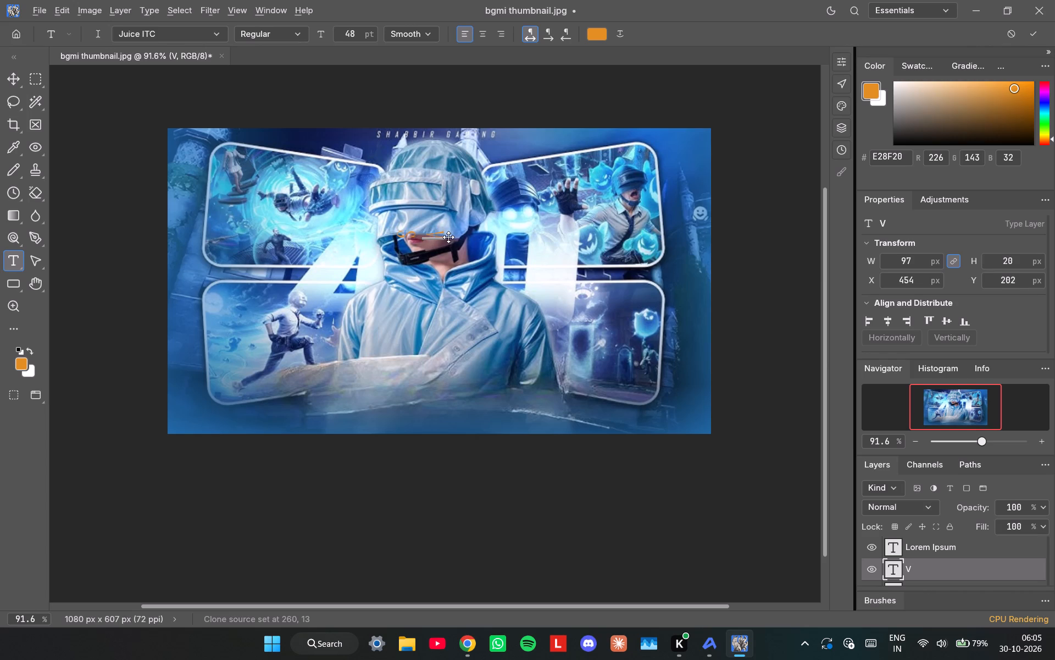
{"action": "left_click", "coordinate": [448, 237], "text": "alt"}
{"action": "left_click", "coordinate": [451, 236], "text": "alt"}
{"action": "left_click", "coordinate": [453, 236]}
{"action": "left_click_drag", "start_coordinate": [453, 232], "coordinate": [448, 241]}
{"action": "left_click_drag", "start_coordinate": [443, 248], "coordinate": [474, 265], "text": "alt"}
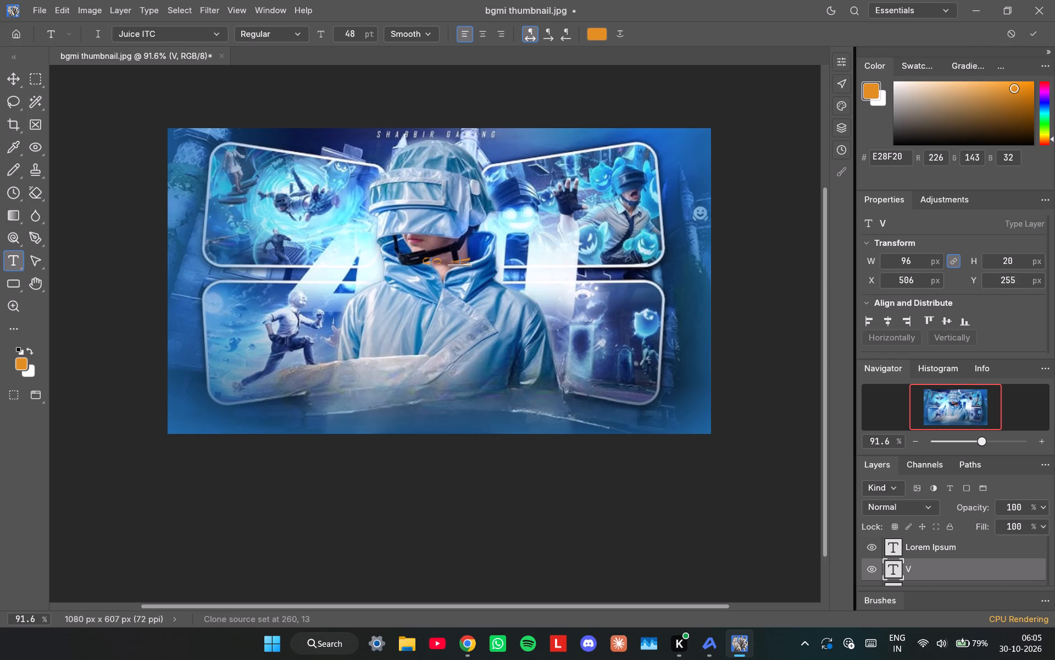
{"action": "left_click_drag", "start_coordinate": [473, 265], "coordinate": [617, 481]}
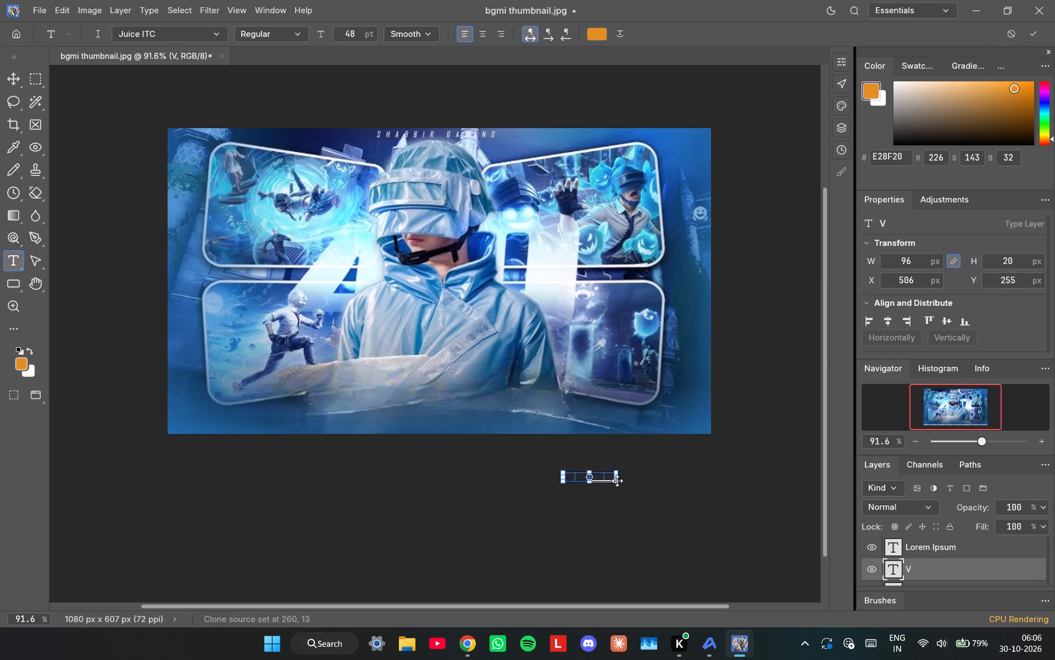
{"action": "left_click_drag", "start_coordinate": [617, 481], "coordinate": [526, 362]}
{"action": "scroll", "coordinate": [542, 364], "scroll_direction": "up", "scroll_amount": 3}
{"action": "scroll", "coordinate": [542, 364], "scroll_direction": "down", "scroll_amount": 2}
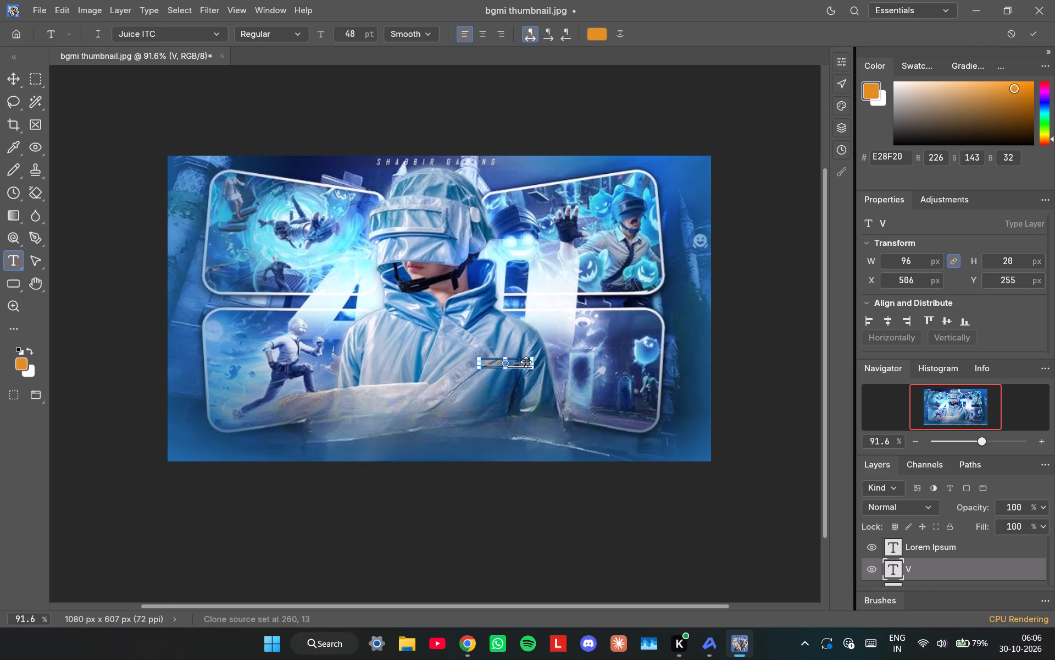
{"action": "left_click_drag", "start_coordinate": [526, 362], "coordinate": [509, 349]}
Enlarge the VS text on the coat to about 249 pt.
{"action": "left_click_drag", "start_coordinate": [510, 350], "coordinate": [673, 395], "text": "ctrl"}
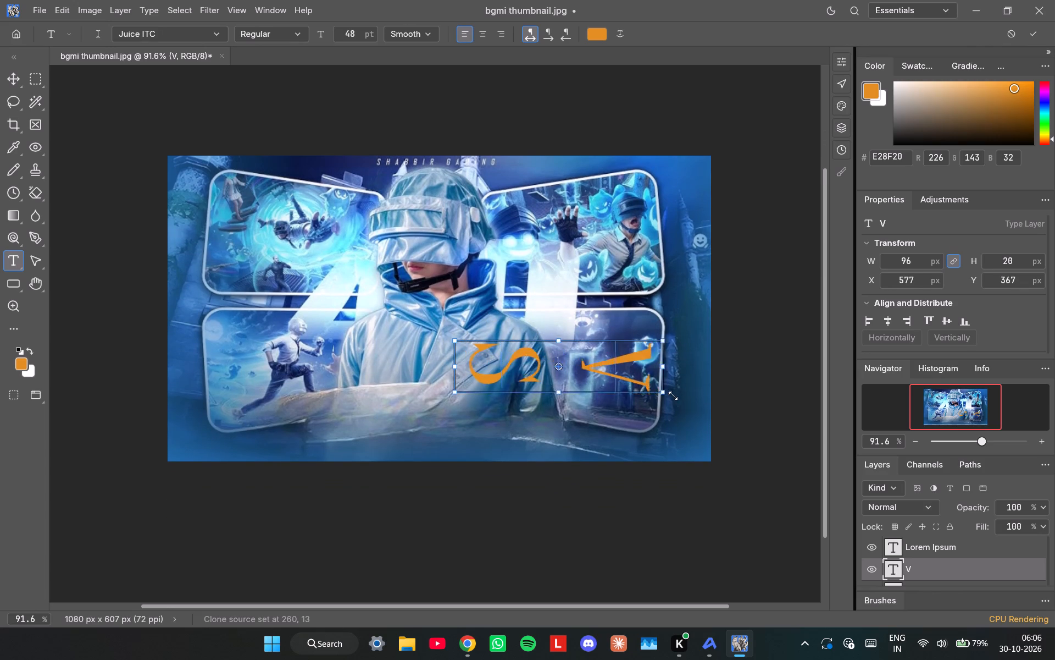
{"action": "left_click_drag", "start_coordinate": [673, 395], "coordinate": [679, 397], "text": "ctrl"}
Rotate the VS text upright and move it beside the central figure, to about X 258, Y 61 px.
{"action": "left_click_drag", "start_coordinate": [659, 337], "coordinate": [586, 312], "text": "ctrl"}
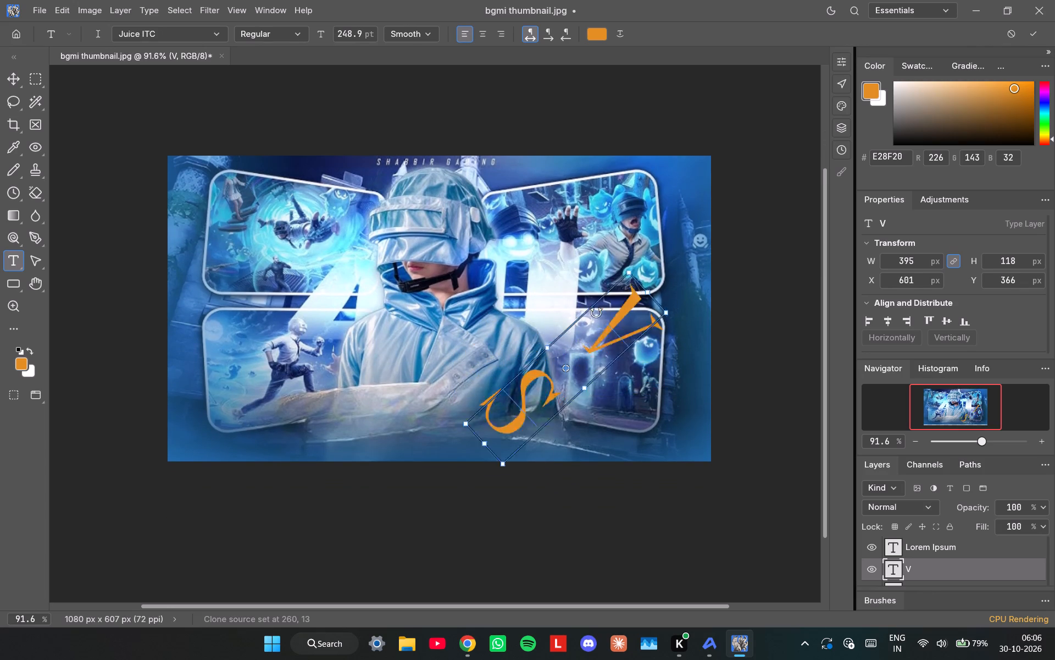
{"action": "left_click_drag", "start_coordinate": [586, 312], "coordinate": [551, 321], "text": "ctrl"}
{"action": "left_click_drag", "start_coordinate": [568, 323], "coordinate": [357, 248], "text": "ctrl"}
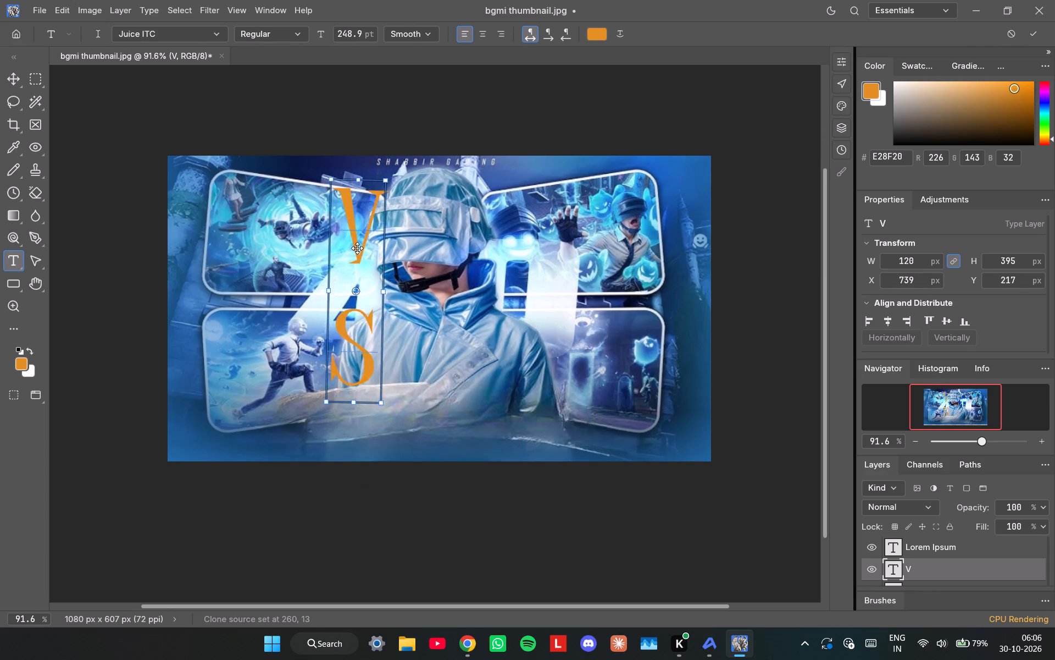
{"action": "left_click_drag", "start_coordinate": [357, 248], "coordinate": [325, 245], "text": "ctrl"}
Resize the upright VS text to about 300 pt and place it over the left-hand artwork frames, at about X 172, Y 53 px.
{"action": "left_click_drag", "start_coordinate": [351, 400], "coordinate": [404, 435], "text": "ctrl"}
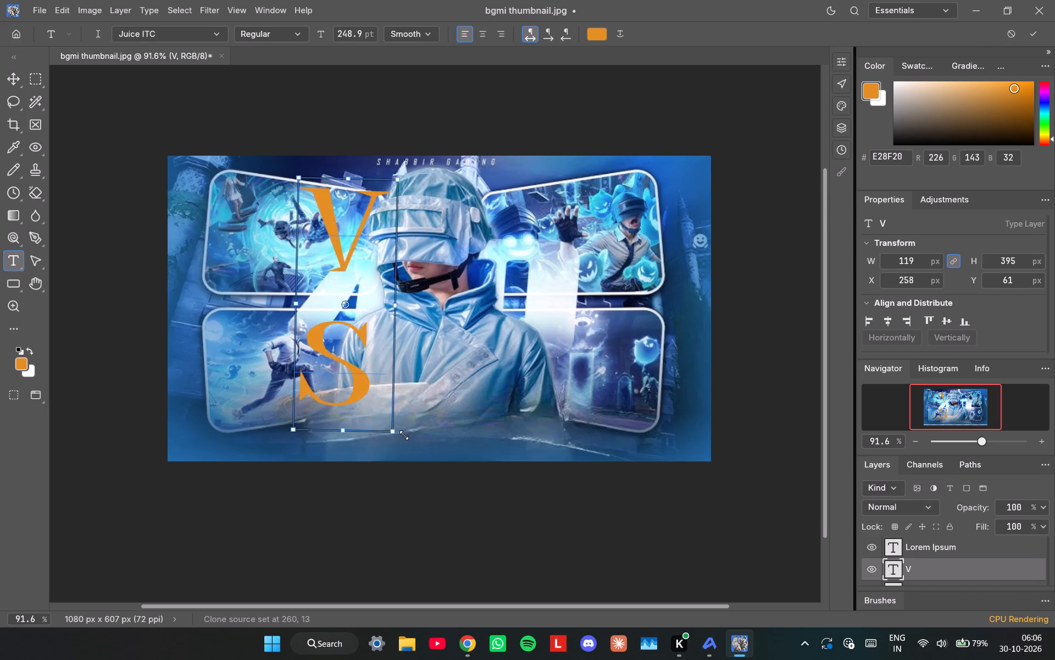
{"action": "left_click_drag", "start_coordinate": [404, 435], "coordinate": [399, 439], "text": "ctrl"}
{"action": "left_click_drag", "start_coordinate": [338, 213], "coordinate": [295, 210], "text": "ctrl"}
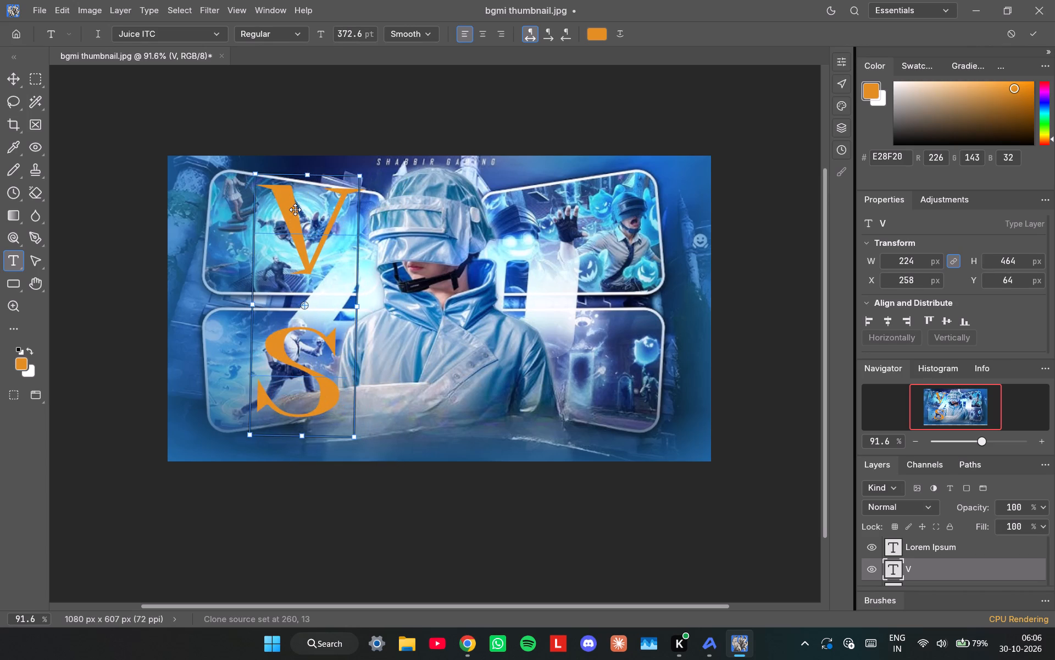
{"action": "left_click_drag", "start_coordinate": [295, 210], "coordinate": [295, 209], "text": "ctrl"}
{"action": "left_click_drag", "start_coordinate": [355, 436], "coordinate": [339, 411], "text": "ctrl"}
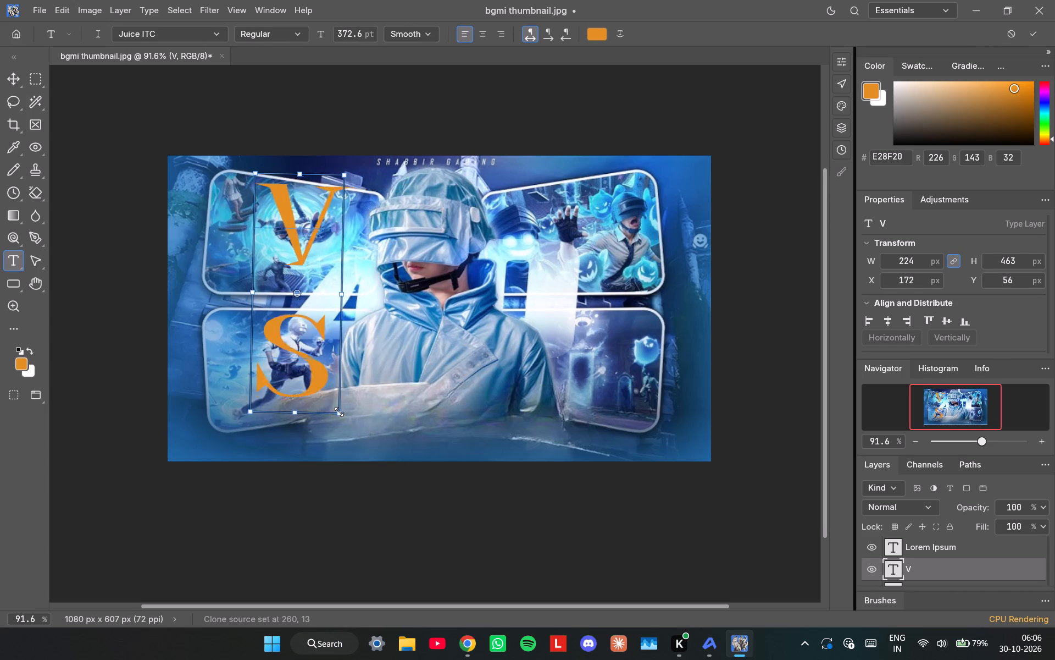
{"action": "left_click_drag", "start_coordinate": [339, 411], "coordinate": [329, 402], "text": "ctrl"}
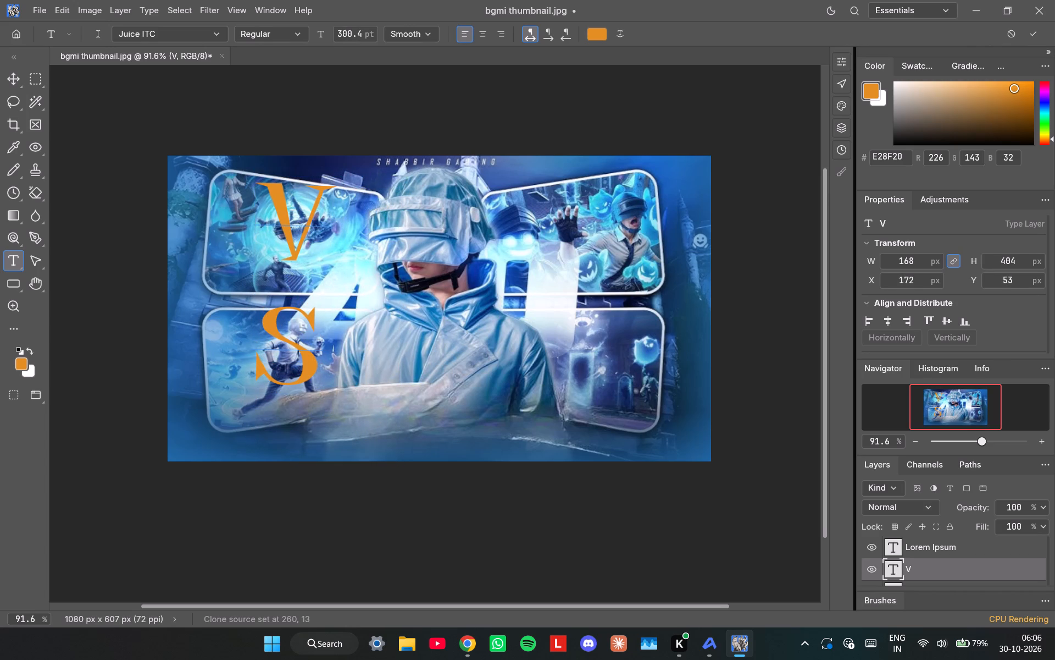
Delete the S from the upright text, leaving only the V.
{"action": "left_click", "coordinate": [224, 263]}
{"action": "left_click", "coordinate": [321, 331]}
{"action": "key", "text": "BackSpace"}
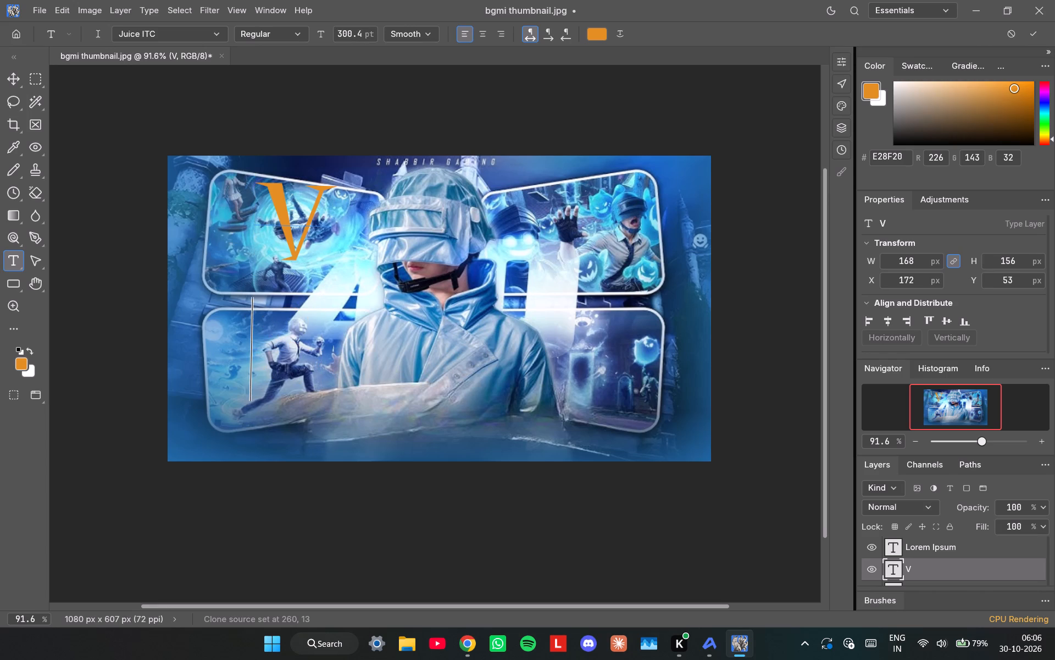
{"action": "left_click", "coordinate": [85, 298]}
Delete the top Lorem Ipsum text layer.
{"action": "right_click", "coordinate": [290, 232]}
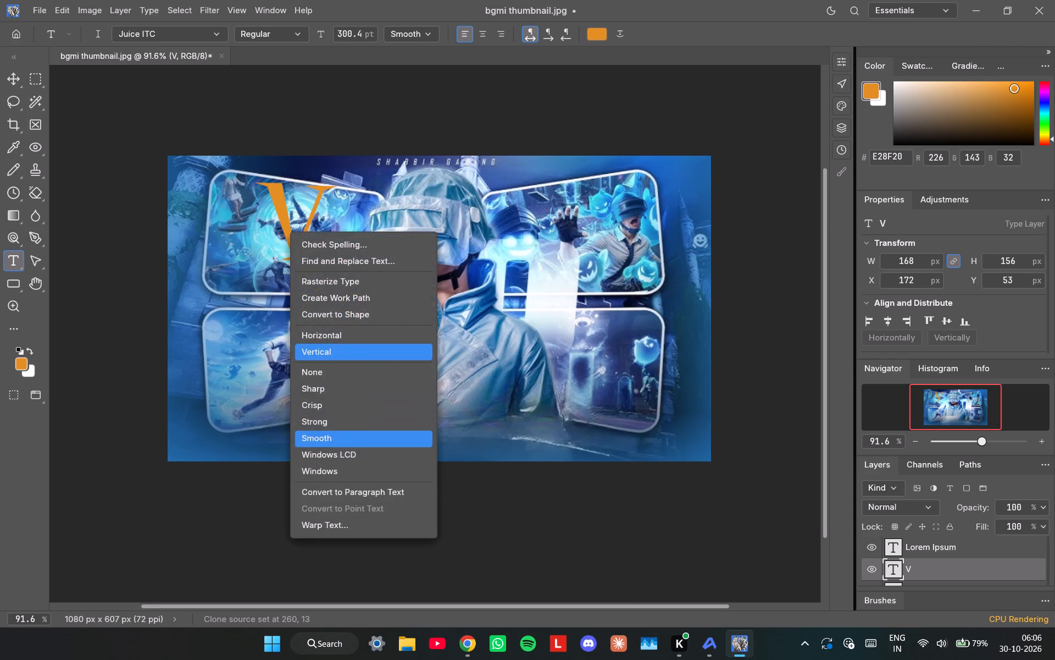
{"action": "left_click", "coordinate": [656, 506]}
{"action": "right_click", "coordinate": [929, 547]}
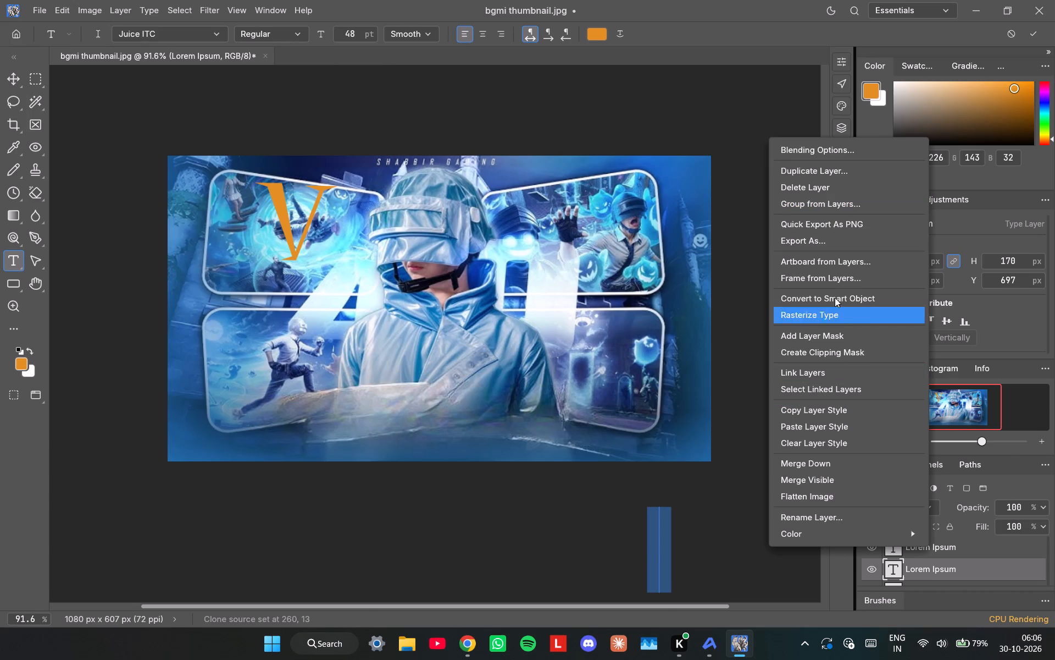
{"action": "left_click", "coordinate": [818, 190]}
Delete the empty text layer named Type Layer above Gradient Fill 4.
{"action": "scroll", "coordinate": [958, 630], "scroll_direction": "down", "scroll_amount": 1}
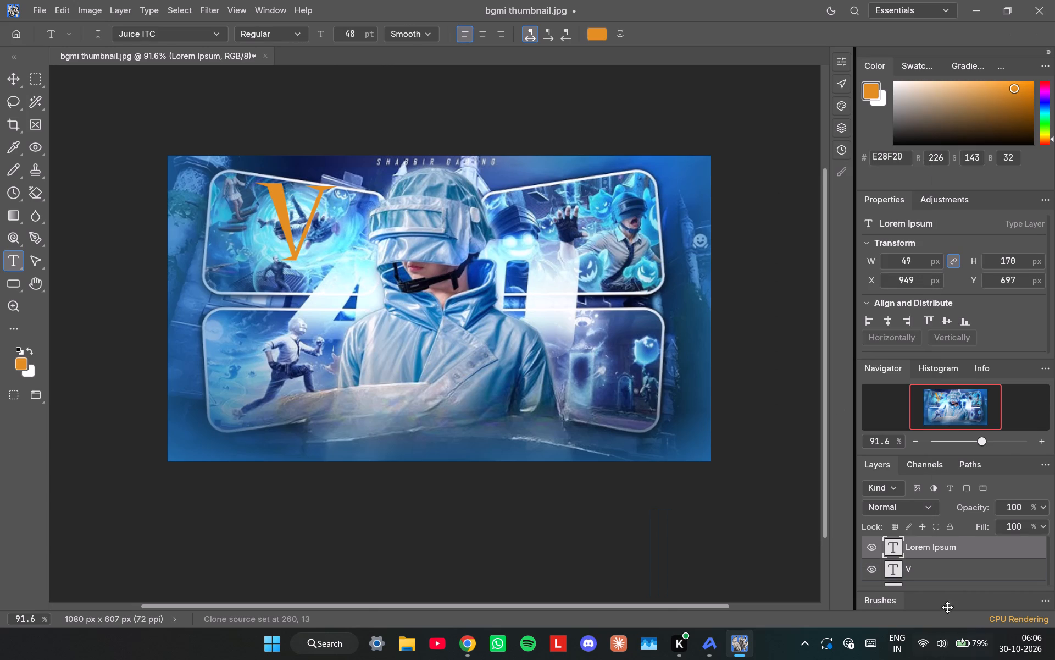
{"action": "scroll", "coordinate": [947, 607], "scroll_direction": "down", "scroll_amount": 3}
{"action": "scroll", "coordinate": [931, 546], "scroll_direction": "up", "scroll_amount": 1}
{"action": "right_click", "coordinate": [931, 543]}
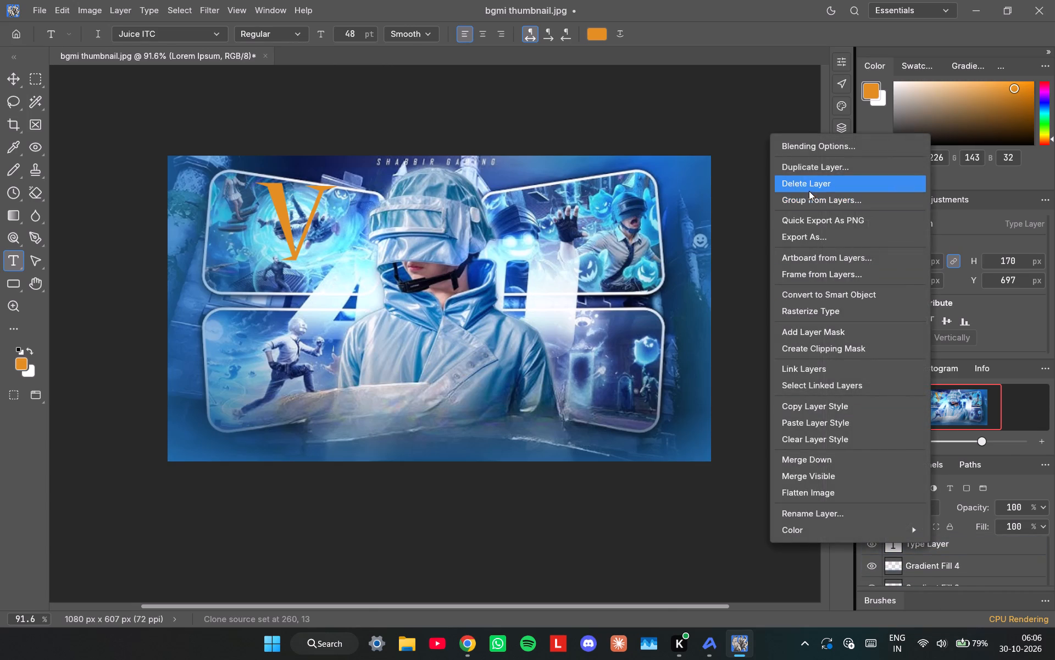
{"action": "left_click", "coordinate": [809, 189]}
Delete the remaining Lorem Ipsum text layer above the V layer.
{"action": "scroll", "coordinate": [953, 581], "scroll_direction": "up", "scroll_amount": 3}
{"action": "right_click", "coordinate": [925, 543]}
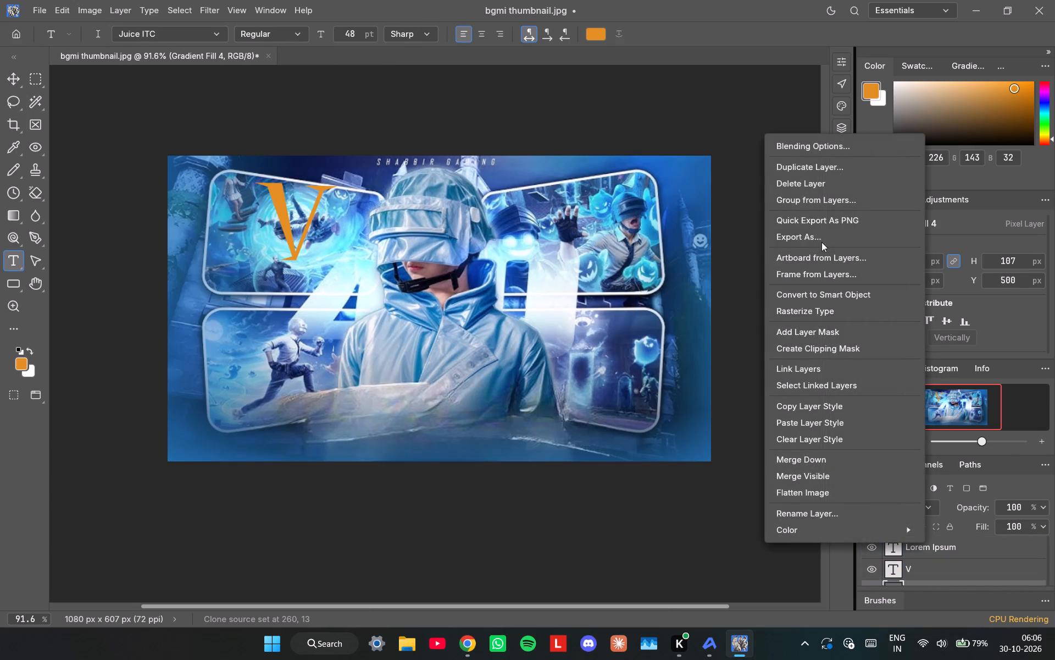
{"action": "left_click", "coordinate": [802, 192]}
{"action": "left_click", "coordinate": [656, 356]}
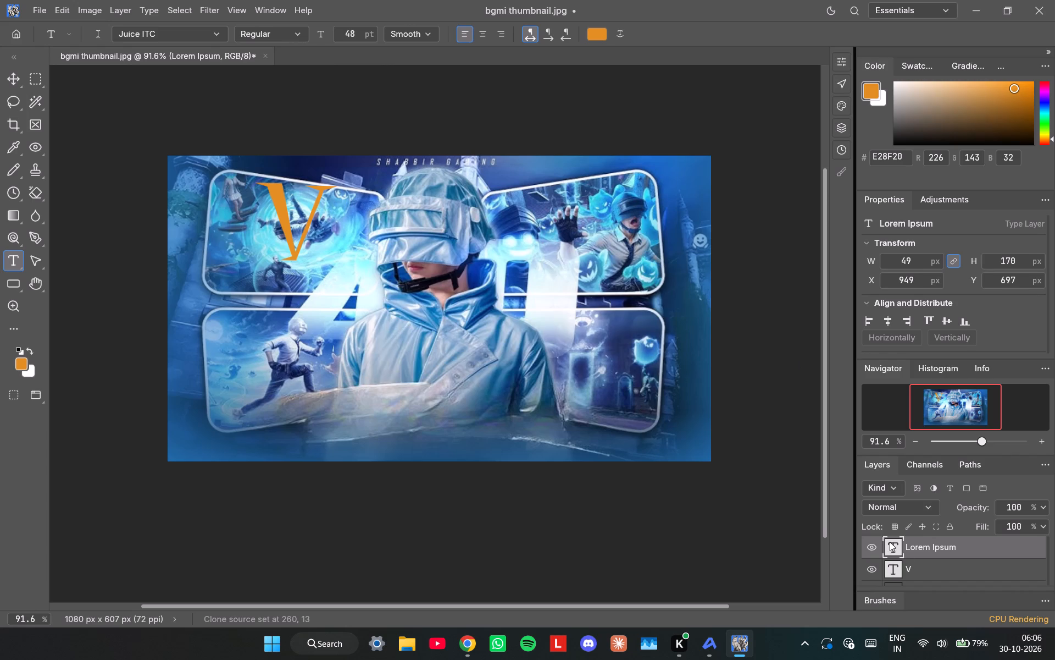
{"action": "right_click", "coordinate": [918, 541]}
{"action": "left_click", "coordinate": [802, 183]}
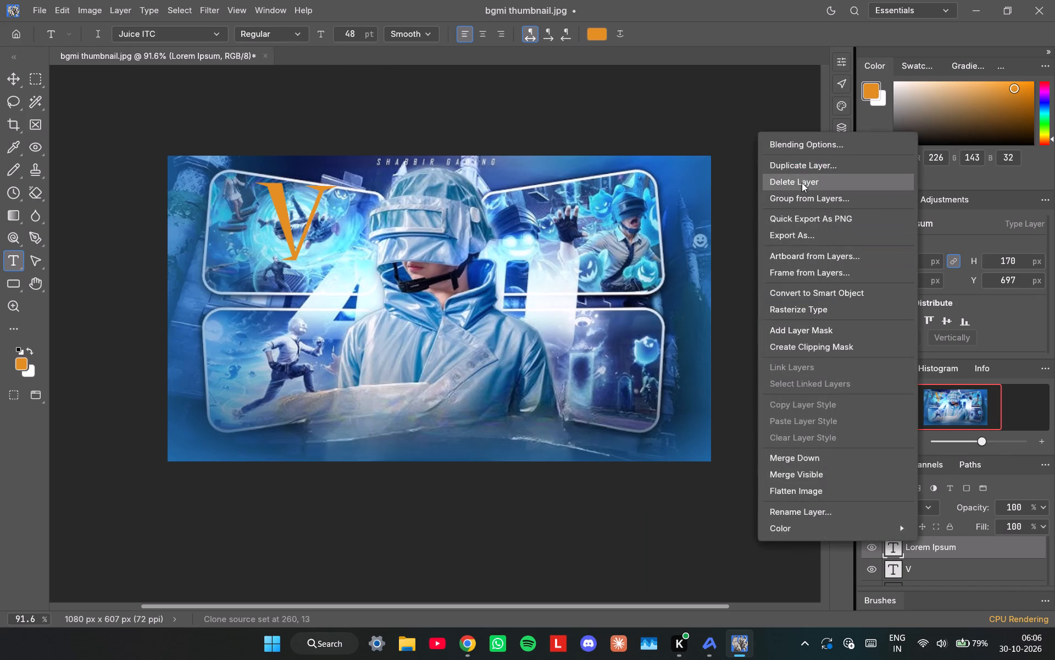
Rasterize the V text layer.
{"action": "right_click", "coordinate": [917, 541]}
{"action": "left_click", "coordinate": [832, 311]}
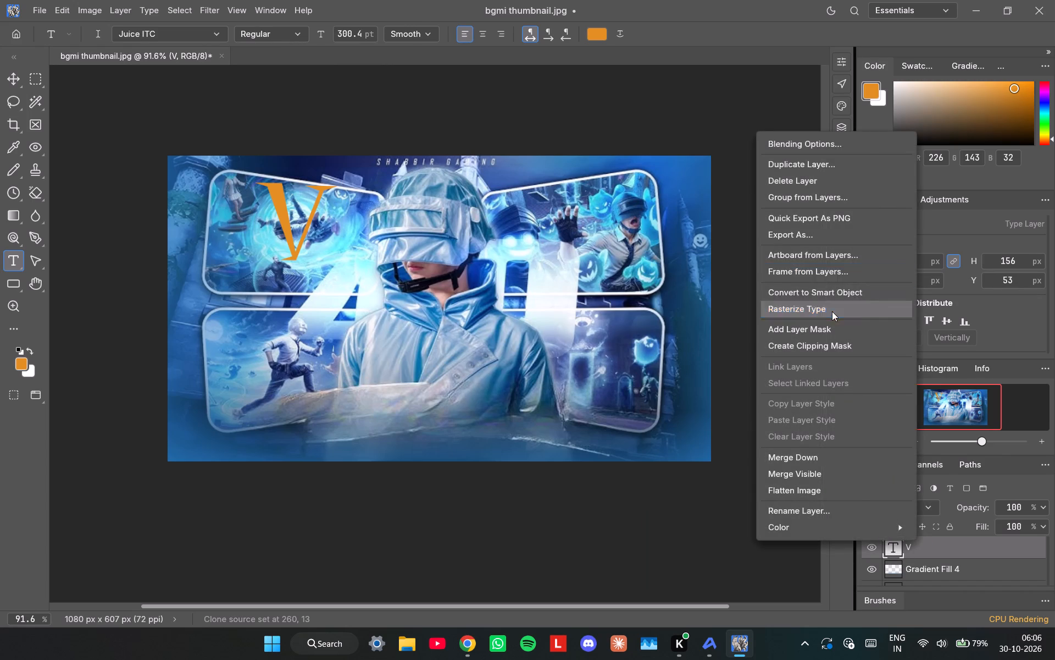
Add a separate orange Juice ITC text with the letter S just below the V.
{"action": "left_click", "coordinate": [17, 262]}
{"action": "left_click", "coordinate": [322, 285]}
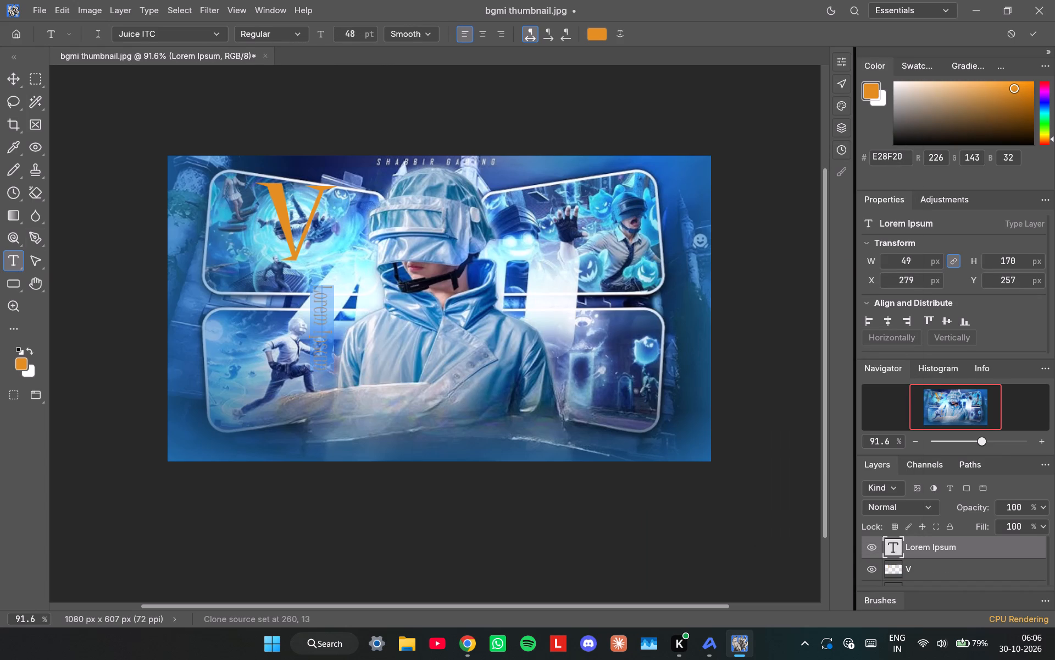
{"action": "key", "text": "shift+s"}
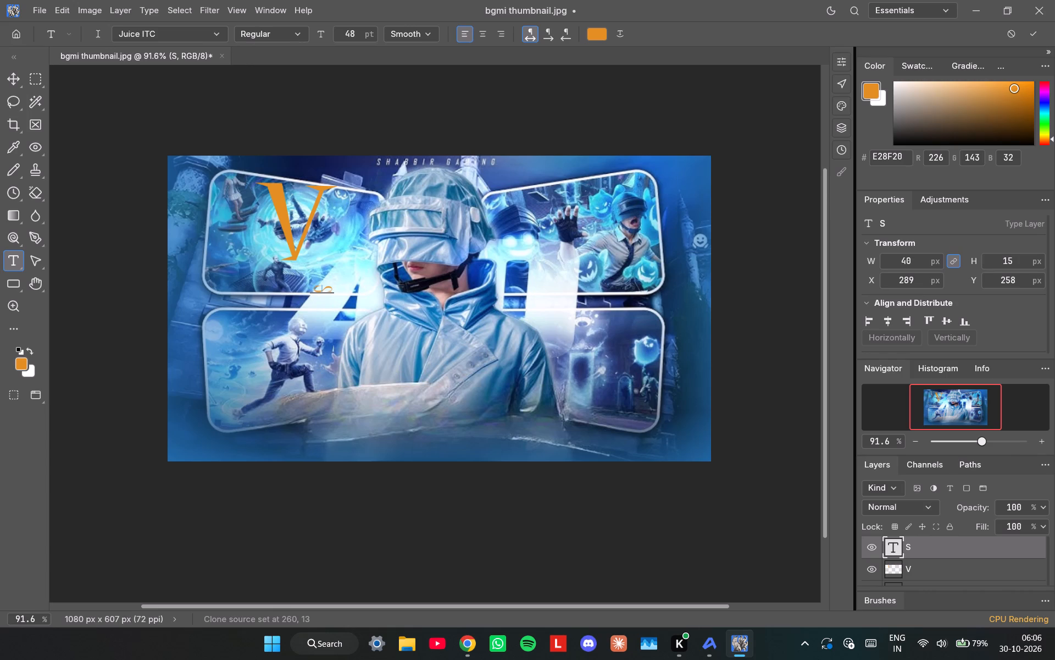
Enlarge the S text to about 296 pt and rotate it upright over the figure's coat.
{"action": "left_click_drag", "start_coordinate": [333, 291], "coordinate": [337, 295], "text": "ctrl"}
{"action": "left_click_drag", "start_coordinate": [337, 295], "coordinate": [485, 351], "text": "ctrl"}
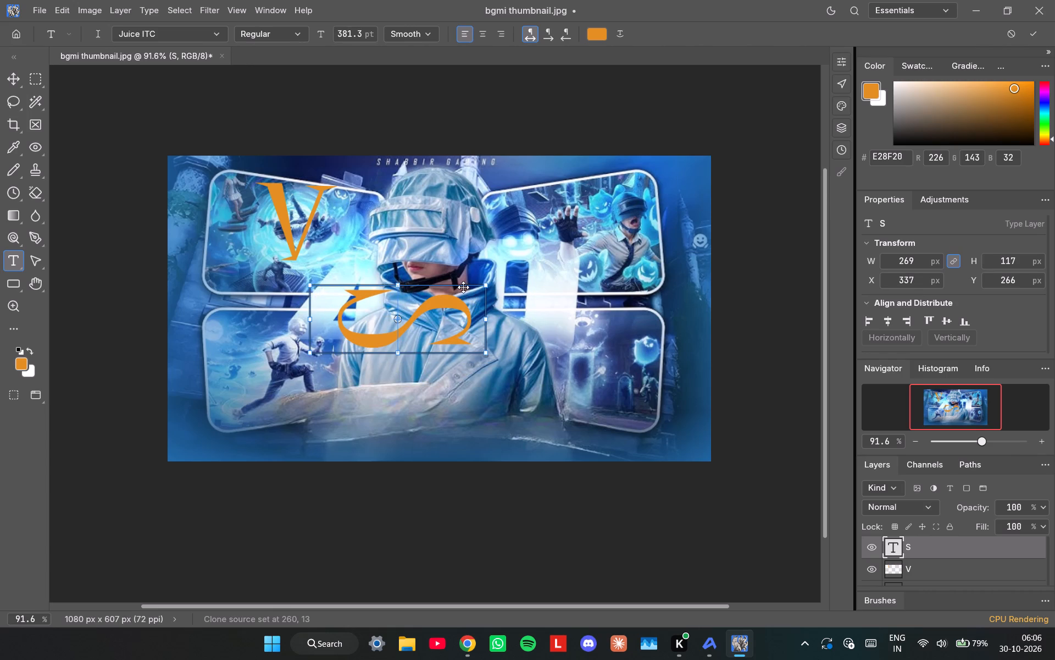
{"action": "left_click_drag", "start_coordinate": [460, 281], "coordinate": [371, 277], "text": "ctrl"}
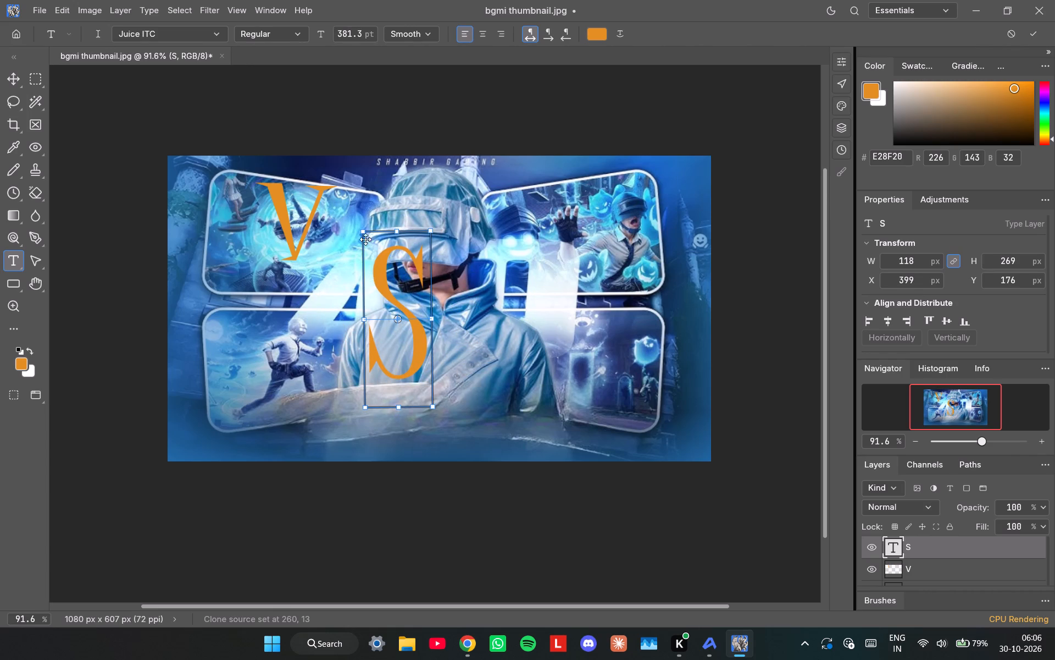
{"action": "left_click_drag", "start_coordinate": [363, 232], "coordinate": [378, 273], "text": "ctrl"}
Move the S diagonally below the V, to about X 281, Y 165 px.
{"action": "left_click_drag", "start_coordinate": [404, 322], "coordinate": [392, 318], "text": "ctrl"}
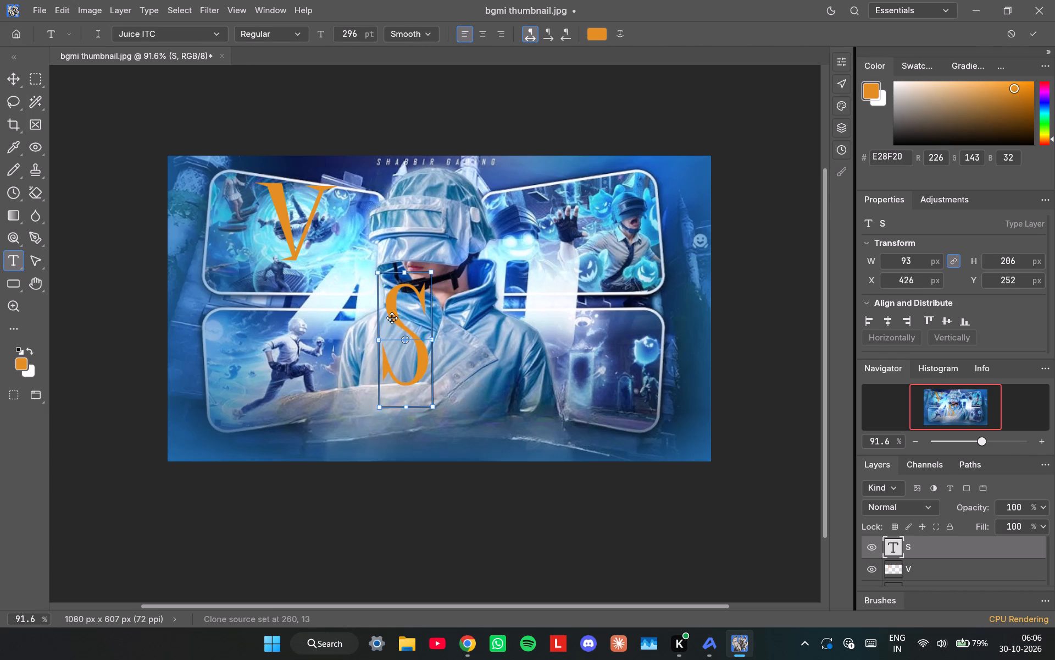
{"action": "left_click_drag", "start_coordinate": [392, 318], "coordinate": [331, 279], "text": "ctrl"}
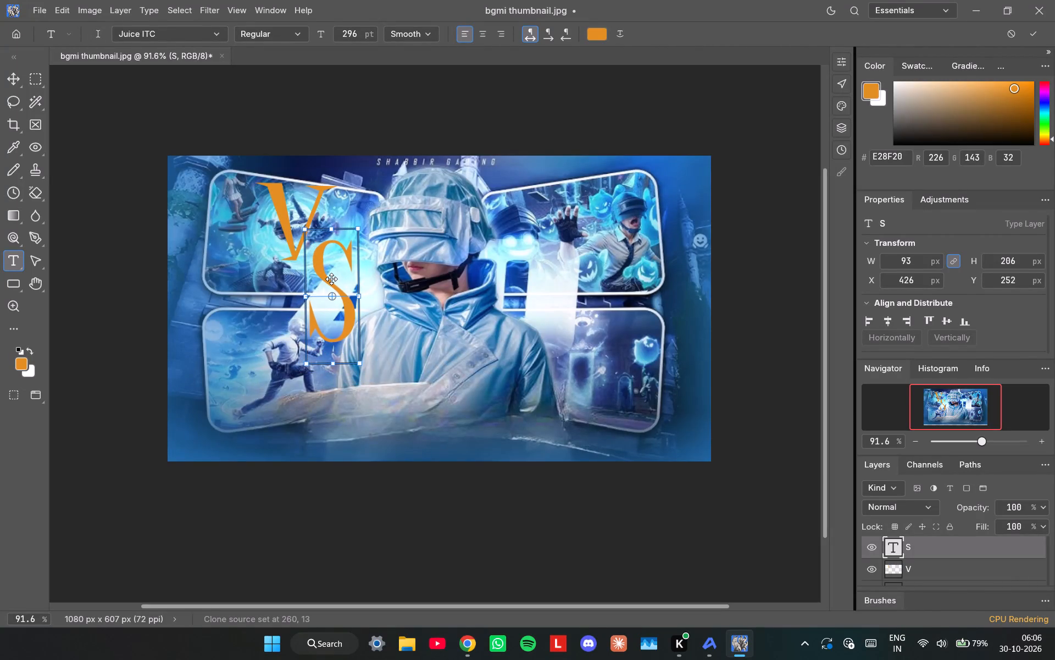
{"action": "left_click_drag", "start_coordinate": [331, 279], "coordinate": [332, 279], "text": "ctrl"}
{"action": "left_click", "coordinate": [445, 536]}
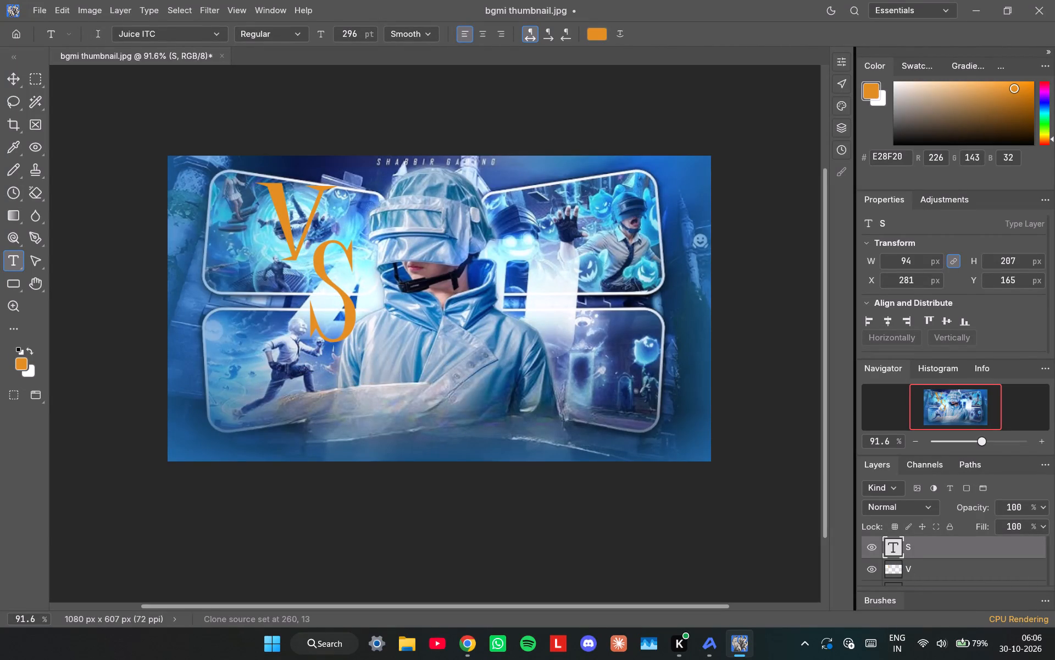
Rasterize the S text layer.
{"action": "right_click", "coordinate": [920, 546]}
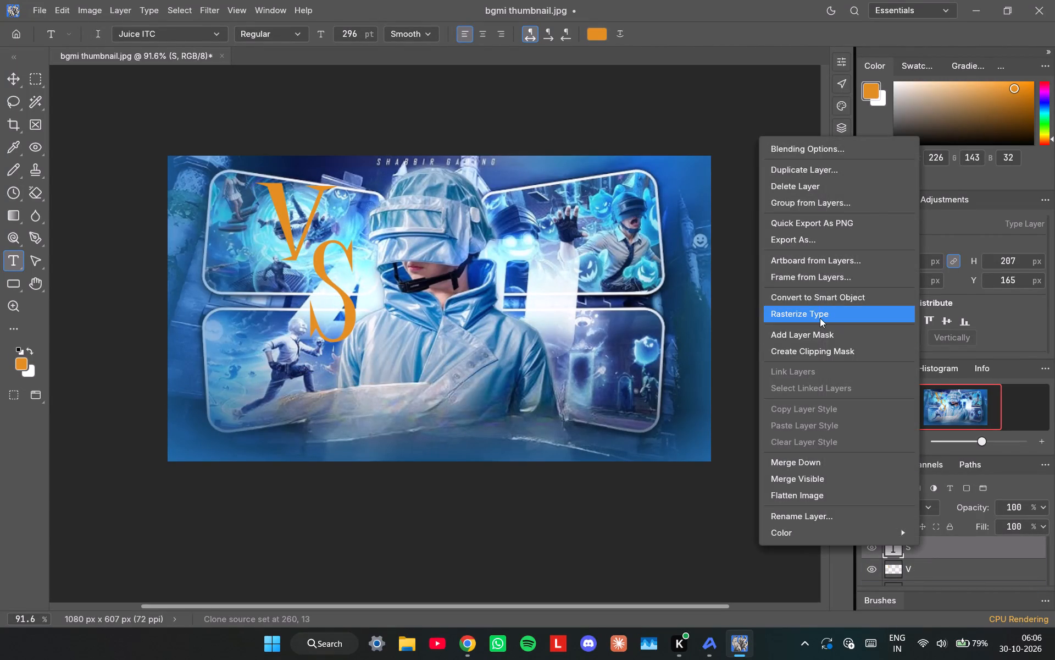
{"action": "left_click", "coordinate": [820, 318]}
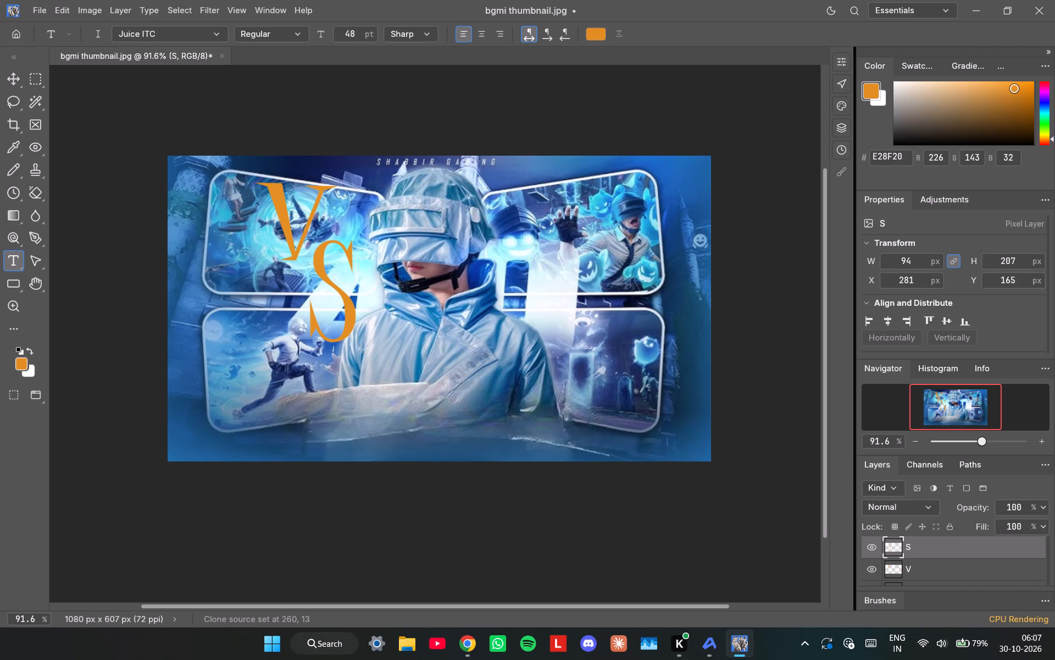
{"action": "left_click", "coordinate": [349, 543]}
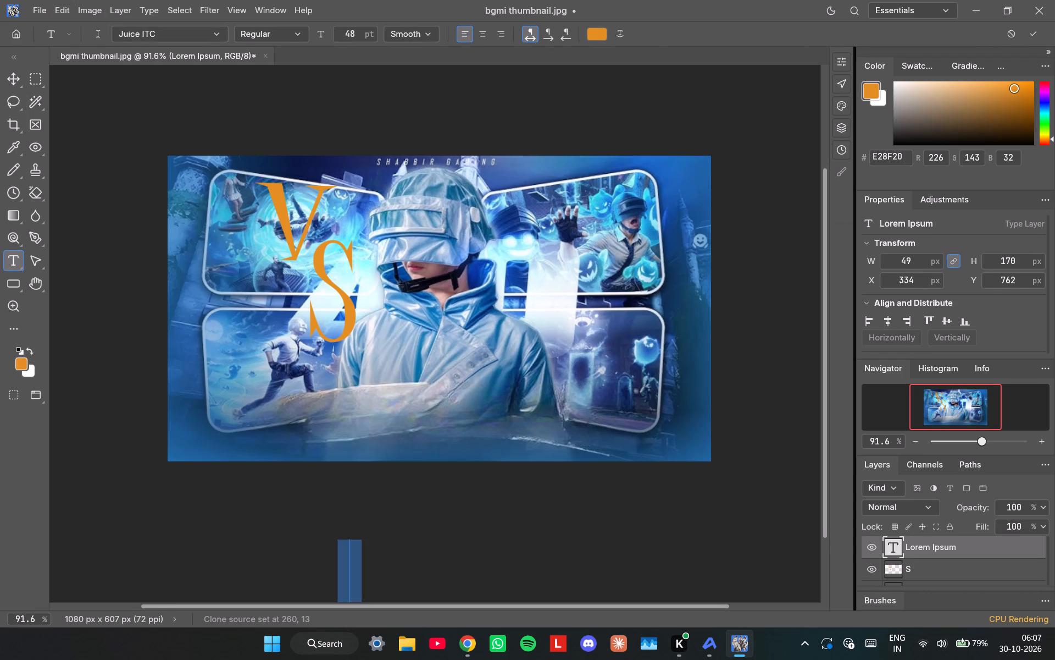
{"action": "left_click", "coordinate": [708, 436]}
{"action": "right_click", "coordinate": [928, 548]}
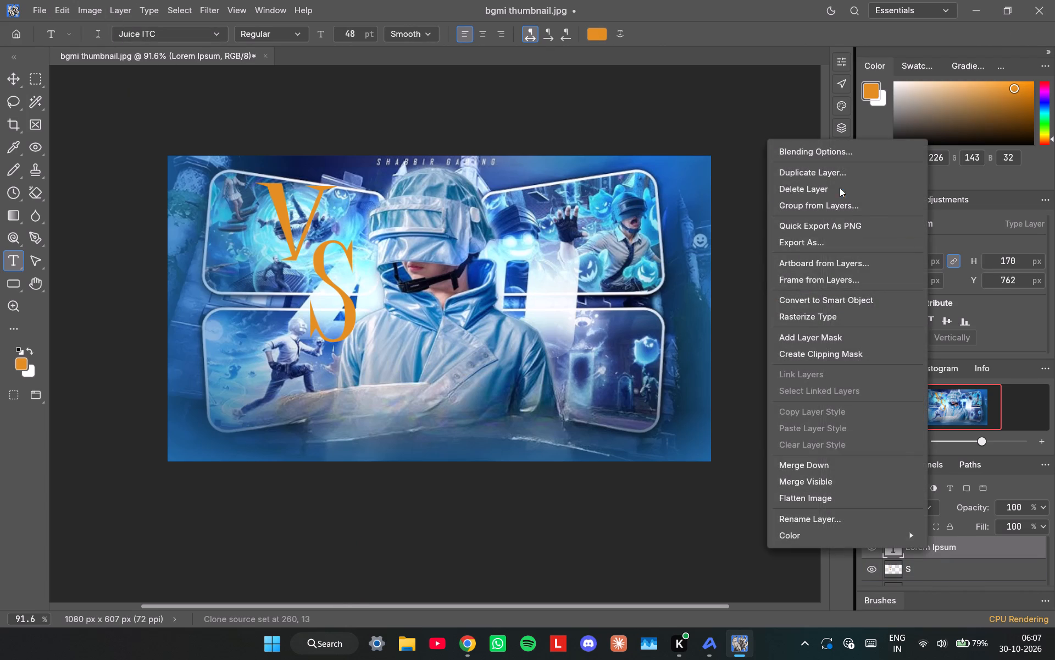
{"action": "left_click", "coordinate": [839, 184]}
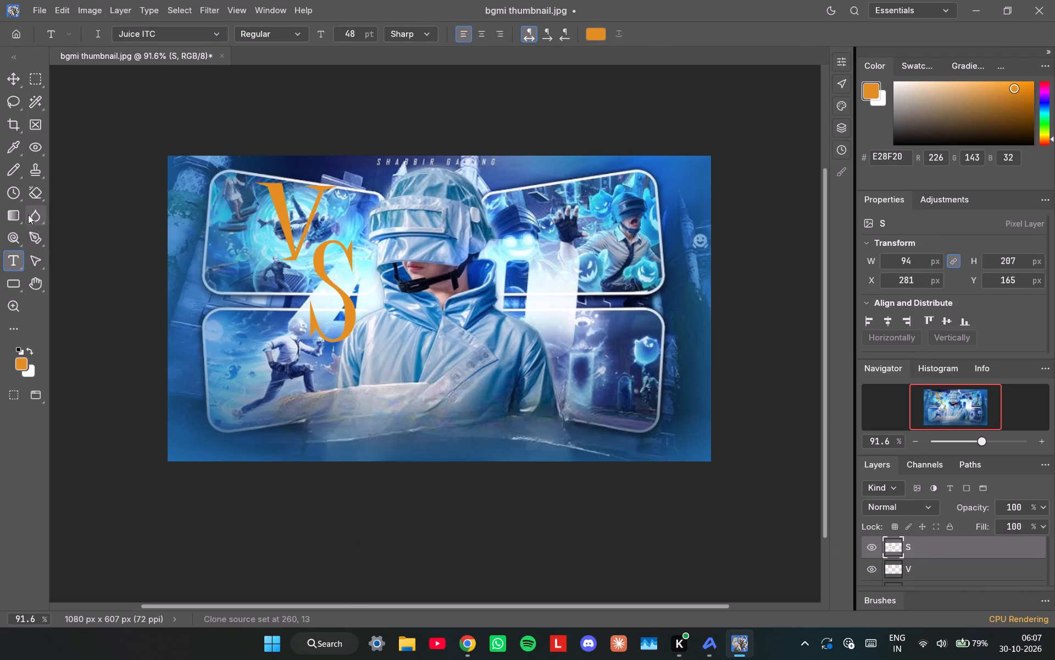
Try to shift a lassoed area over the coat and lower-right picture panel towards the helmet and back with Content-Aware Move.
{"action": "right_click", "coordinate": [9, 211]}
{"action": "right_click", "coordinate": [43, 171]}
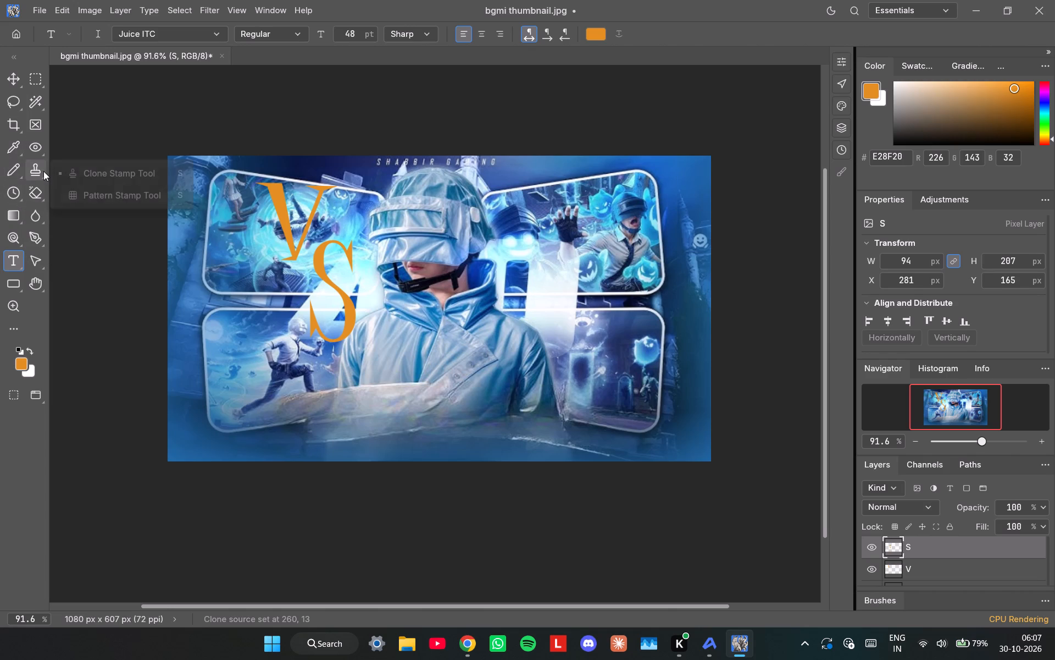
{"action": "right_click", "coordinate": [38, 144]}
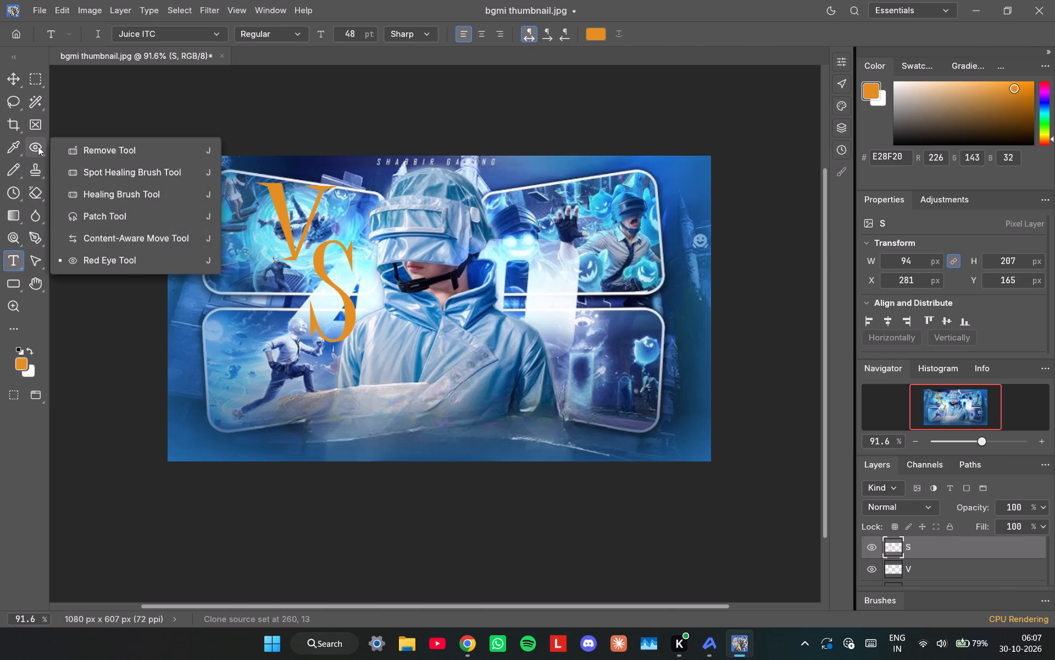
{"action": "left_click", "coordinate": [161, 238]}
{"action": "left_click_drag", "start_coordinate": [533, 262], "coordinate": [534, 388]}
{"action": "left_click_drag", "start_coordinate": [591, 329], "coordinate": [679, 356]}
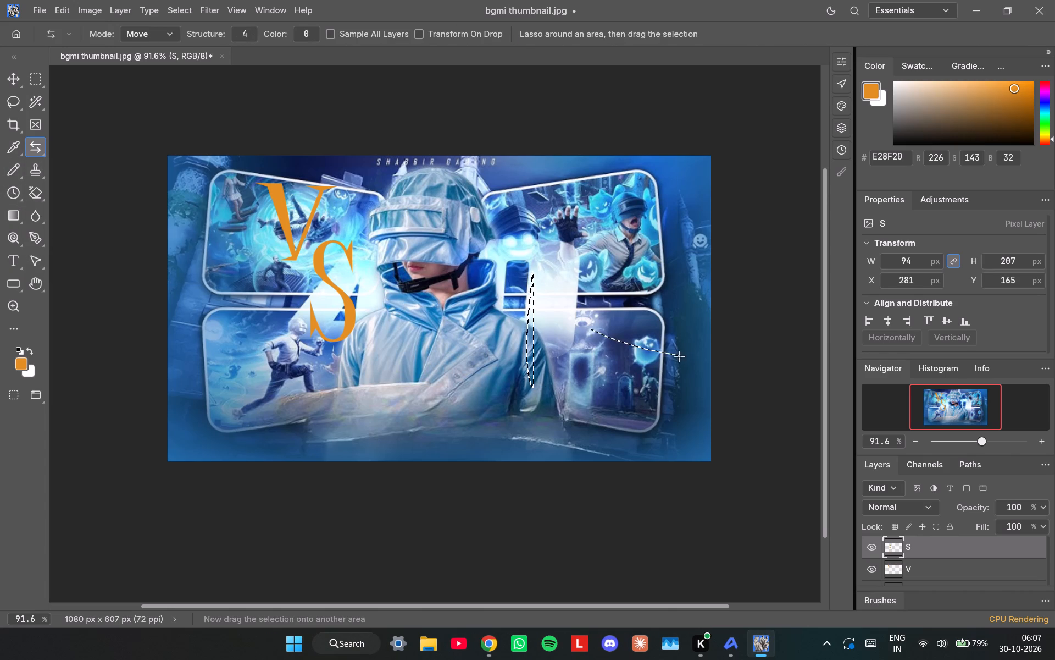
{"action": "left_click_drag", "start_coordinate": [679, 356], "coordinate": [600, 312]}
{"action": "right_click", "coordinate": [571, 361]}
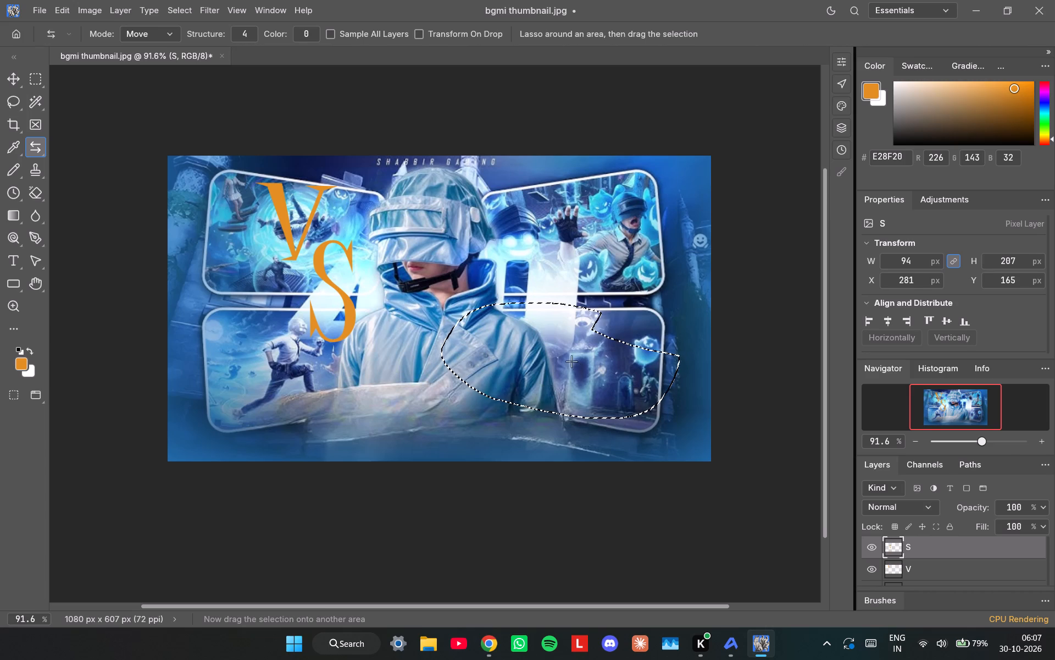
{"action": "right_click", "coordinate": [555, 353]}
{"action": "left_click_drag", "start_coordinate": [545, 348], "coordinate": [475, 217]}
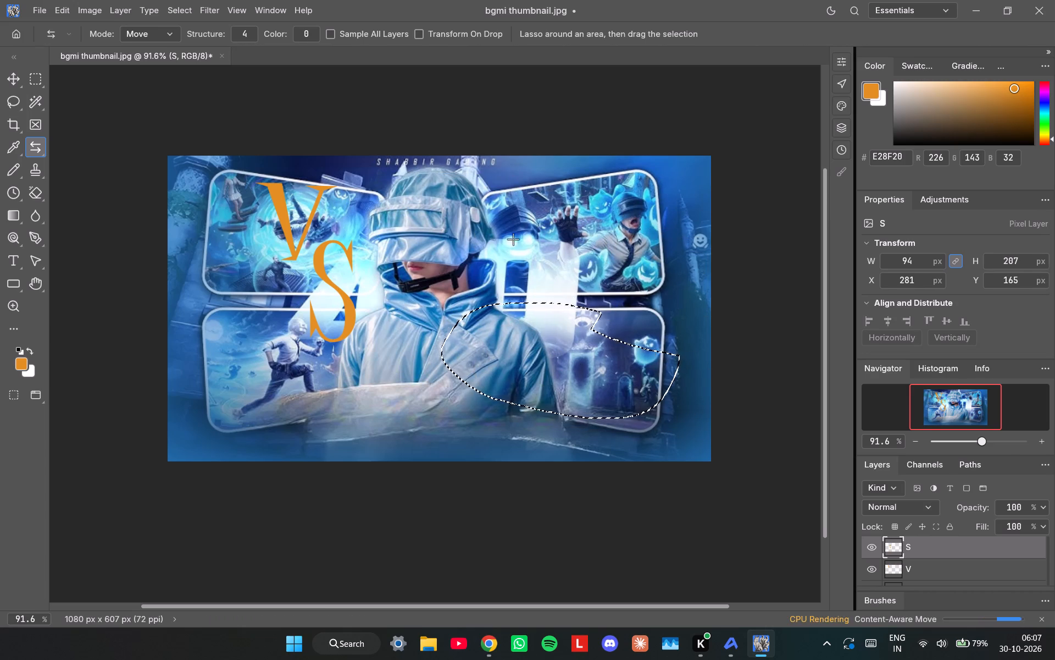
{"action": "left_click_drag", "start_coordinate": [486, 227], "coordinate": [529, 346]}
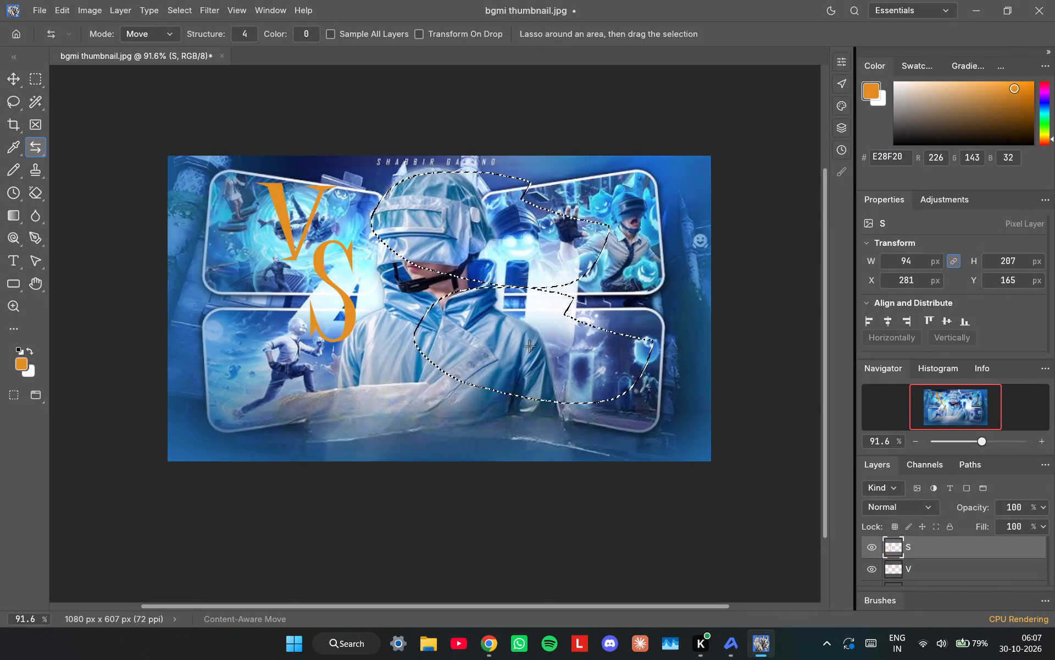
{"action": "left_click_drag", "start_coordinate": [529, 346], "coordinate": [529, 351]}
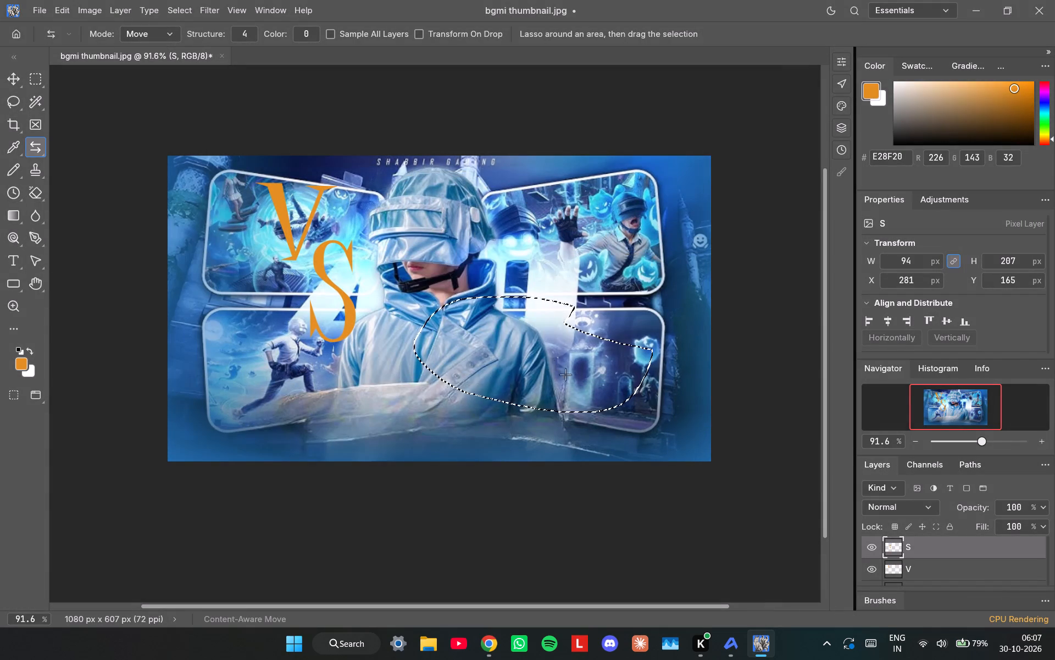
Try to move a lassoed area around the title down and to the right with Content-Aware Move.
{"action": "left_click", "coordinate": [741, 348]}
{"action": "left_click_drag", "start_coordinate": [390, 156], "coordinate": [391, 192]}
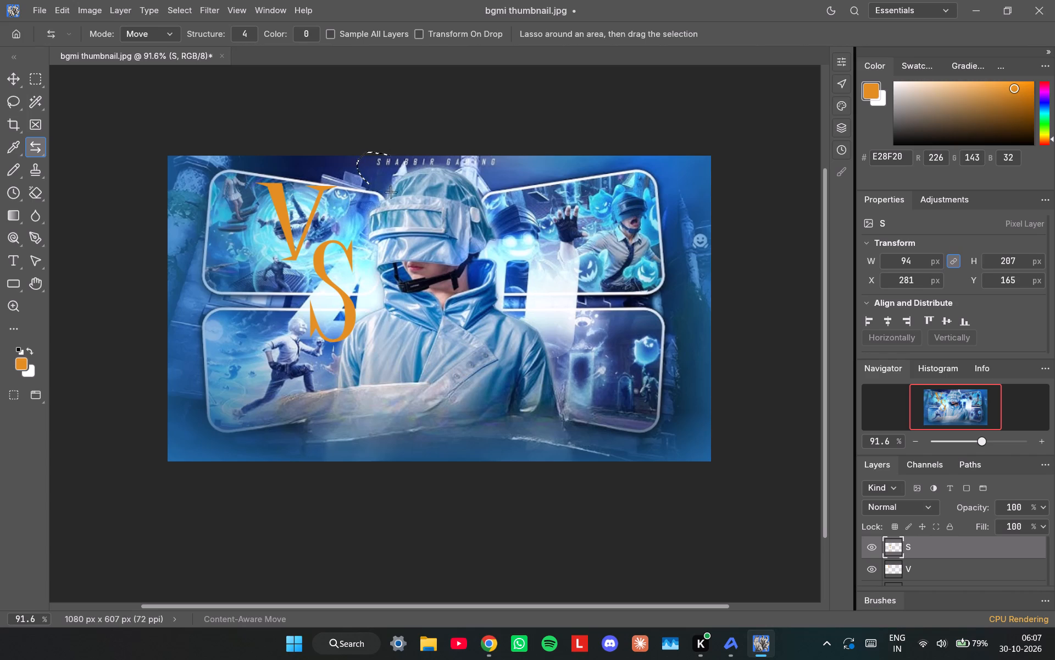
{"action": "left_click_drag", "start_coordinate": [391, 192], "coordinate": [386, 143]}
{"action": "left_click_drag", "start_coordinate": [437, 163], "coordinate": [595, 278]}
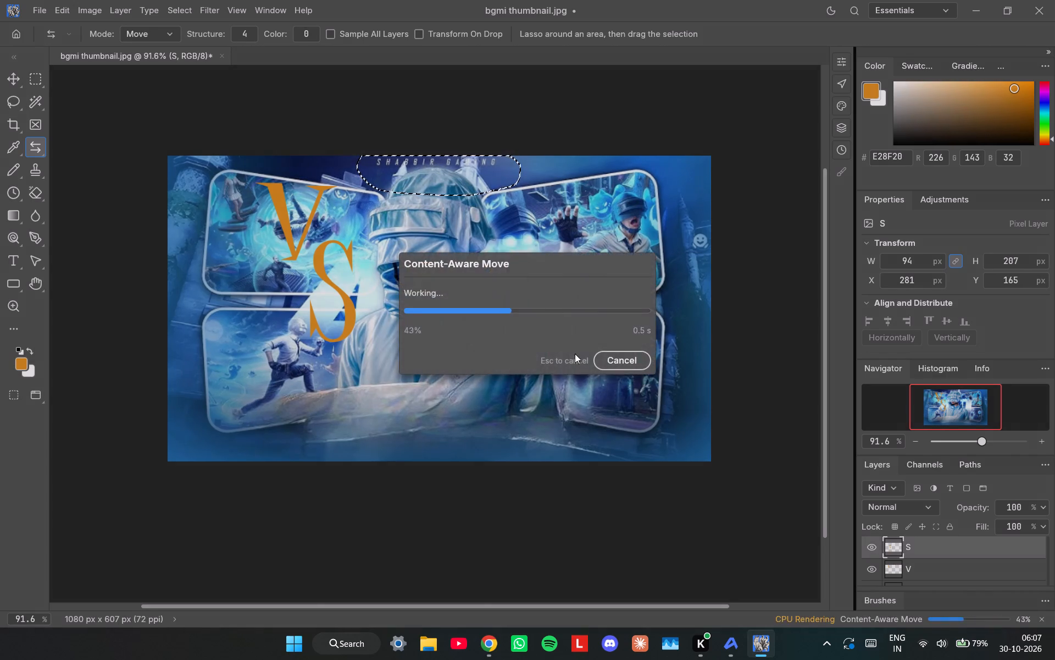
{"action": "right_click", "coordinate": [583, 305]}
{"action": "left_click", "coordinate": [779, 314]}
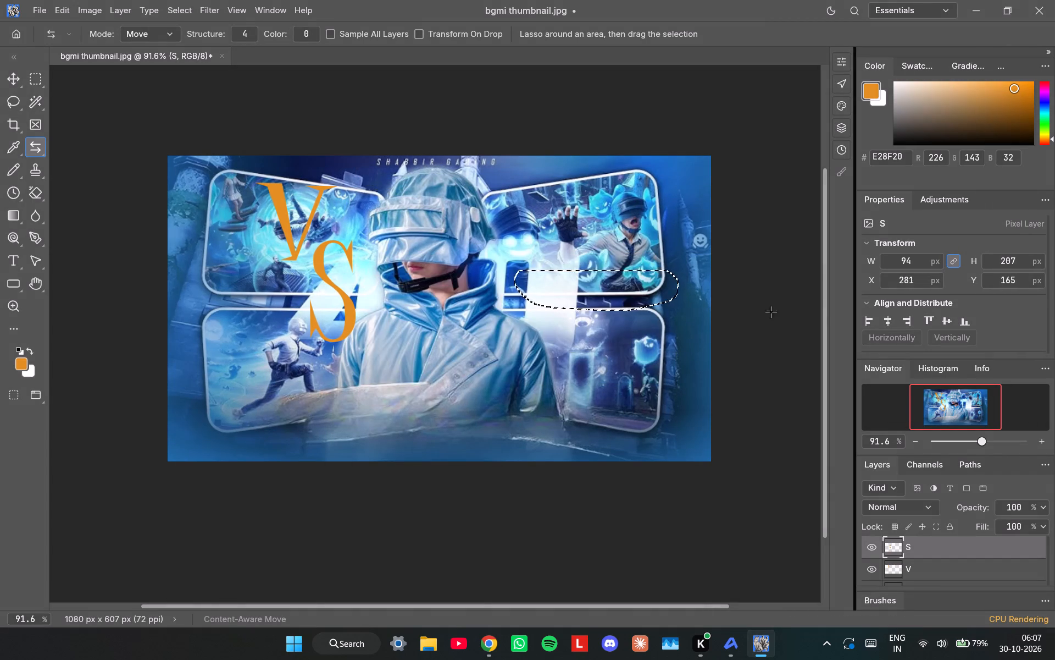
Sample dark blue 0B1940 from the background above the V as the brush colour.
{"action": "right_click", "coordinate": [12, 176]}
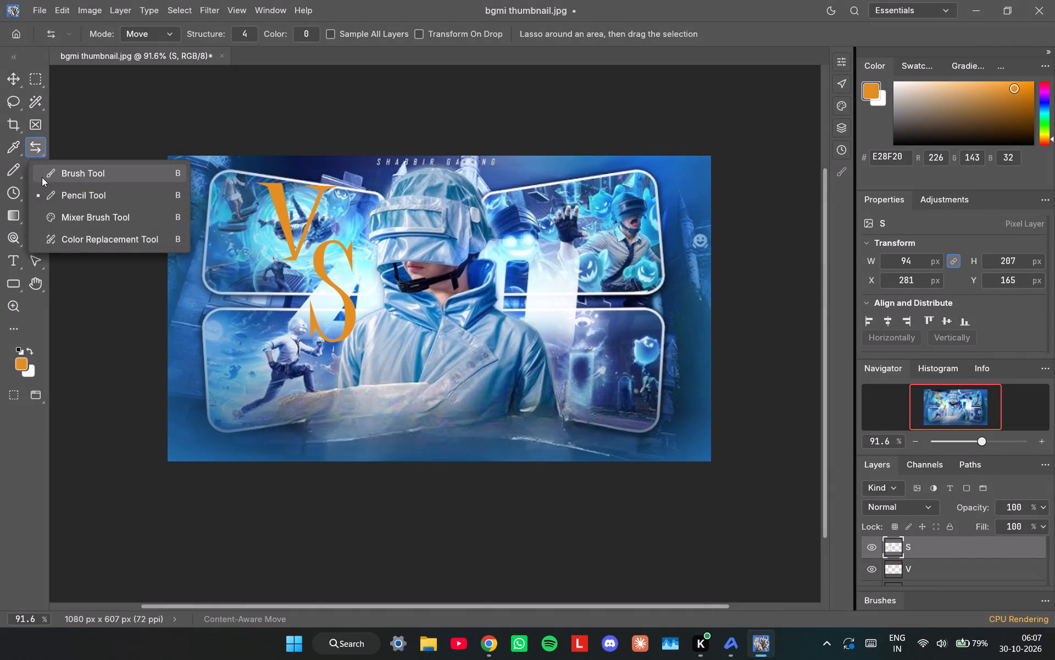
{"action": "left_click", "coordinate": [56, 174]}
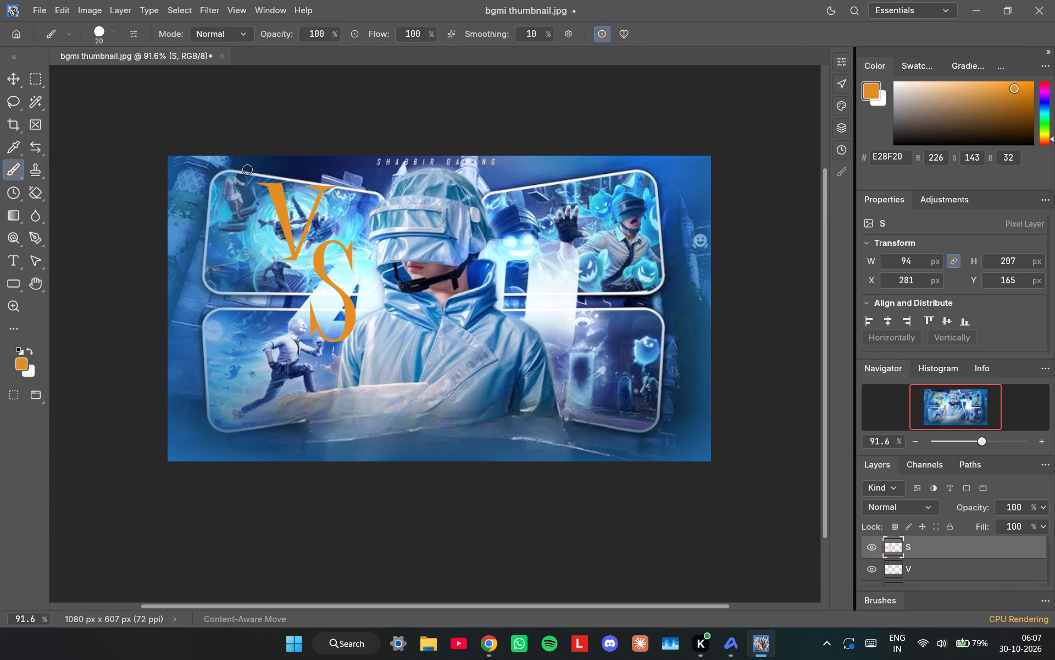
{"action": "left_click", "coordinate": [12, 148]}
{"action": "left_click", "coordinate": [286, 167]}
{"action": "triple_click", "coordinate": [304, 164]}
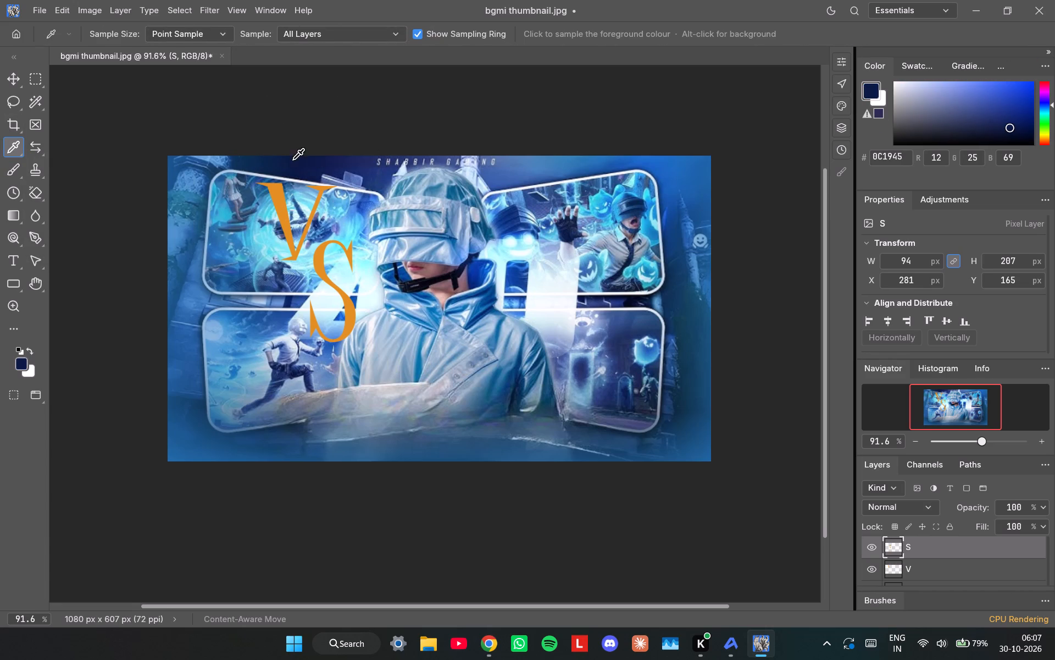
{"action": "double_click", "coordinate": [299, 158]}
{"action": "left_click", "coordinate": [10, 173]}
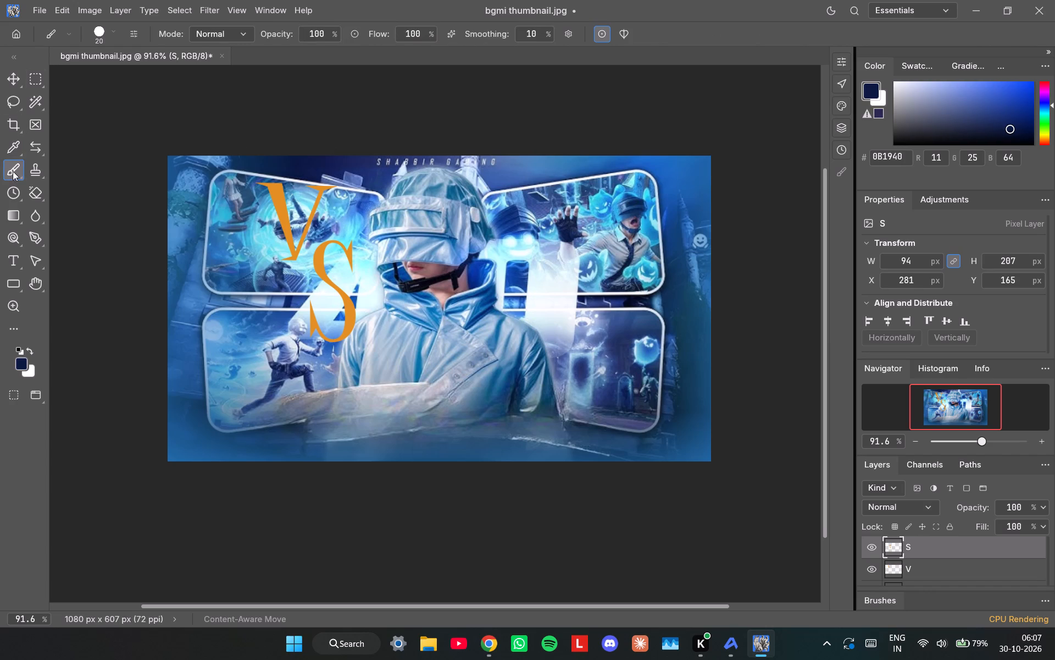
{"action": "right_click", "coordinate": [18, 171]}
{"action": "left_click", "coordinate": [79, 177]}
Set the S layer's blend mode to Dissolve.
{"action": "scroll", "coordinate": [903, 498], "scroll_direction": "down", "scroll_amount": 7}
{"action": "scroll", "coordinate": [923, 553], "scroll_direction": "down", "scroll_amount": 1}
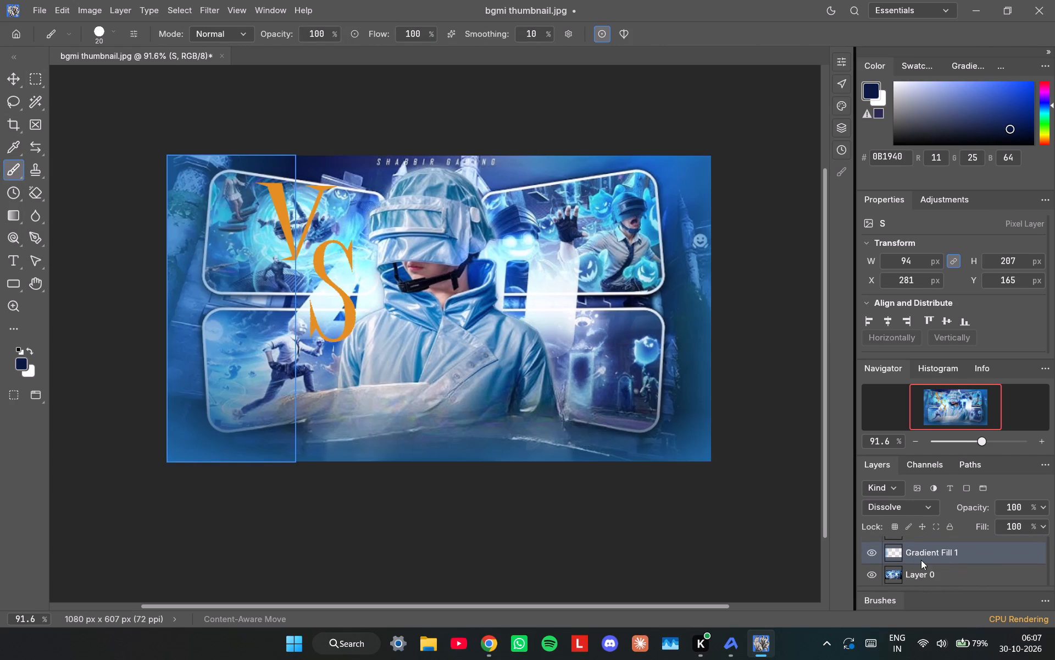
{"action": "scroll", "coordinate": [915, 576], "scroll_direction": "up", "scroll_amount": 7}
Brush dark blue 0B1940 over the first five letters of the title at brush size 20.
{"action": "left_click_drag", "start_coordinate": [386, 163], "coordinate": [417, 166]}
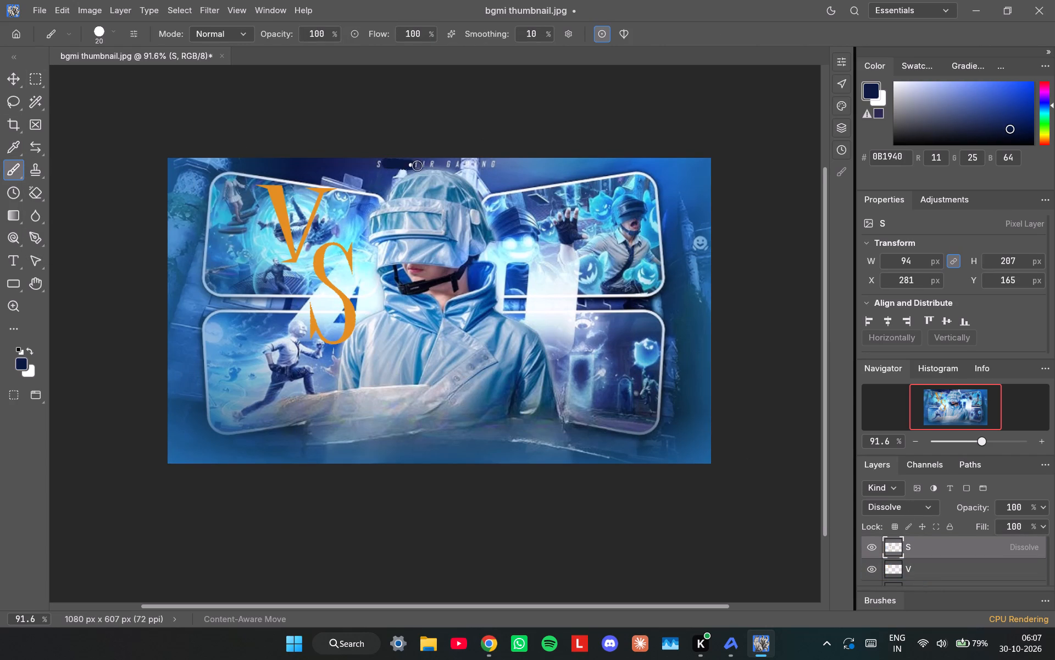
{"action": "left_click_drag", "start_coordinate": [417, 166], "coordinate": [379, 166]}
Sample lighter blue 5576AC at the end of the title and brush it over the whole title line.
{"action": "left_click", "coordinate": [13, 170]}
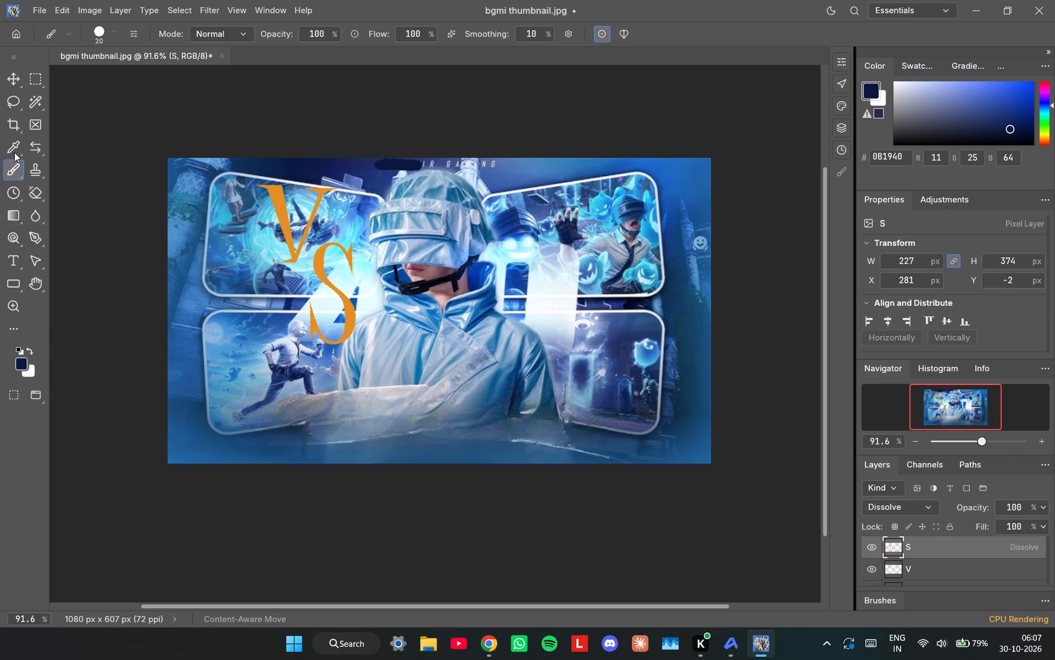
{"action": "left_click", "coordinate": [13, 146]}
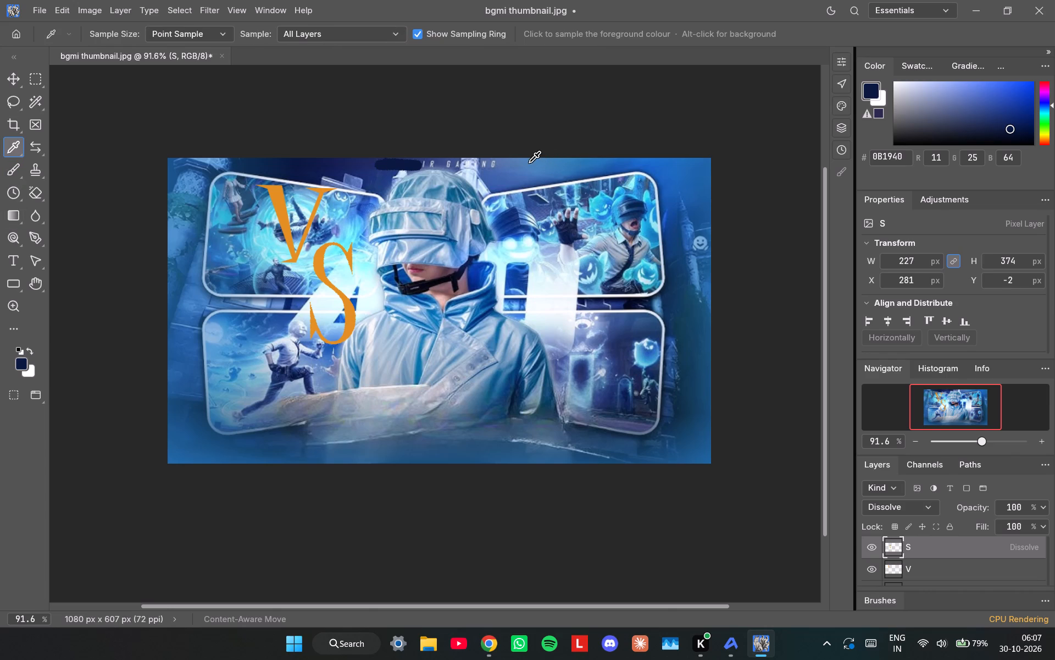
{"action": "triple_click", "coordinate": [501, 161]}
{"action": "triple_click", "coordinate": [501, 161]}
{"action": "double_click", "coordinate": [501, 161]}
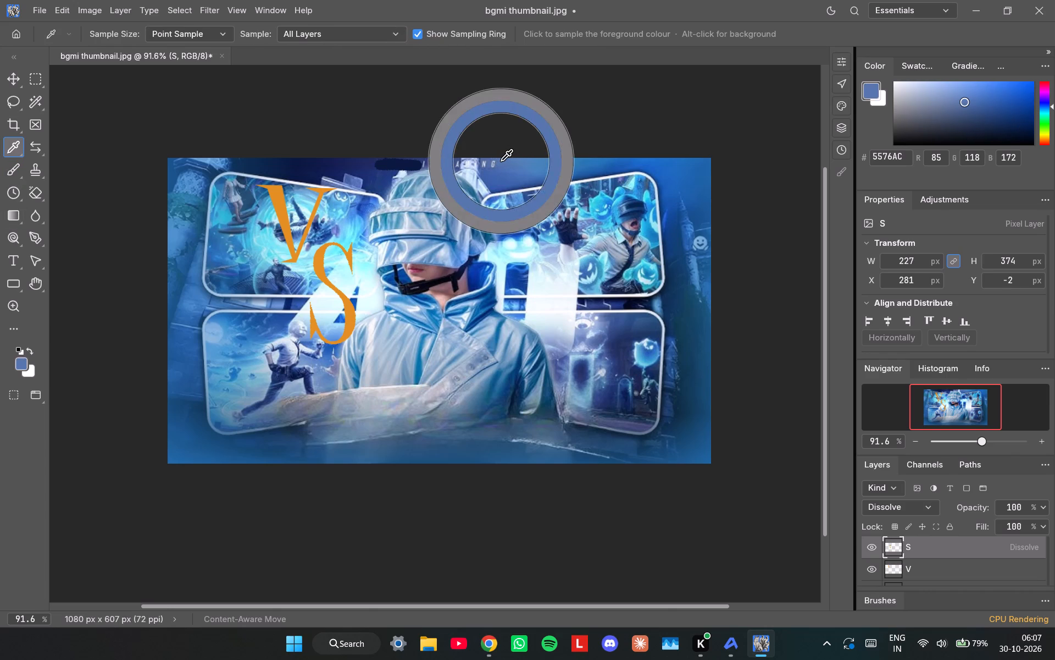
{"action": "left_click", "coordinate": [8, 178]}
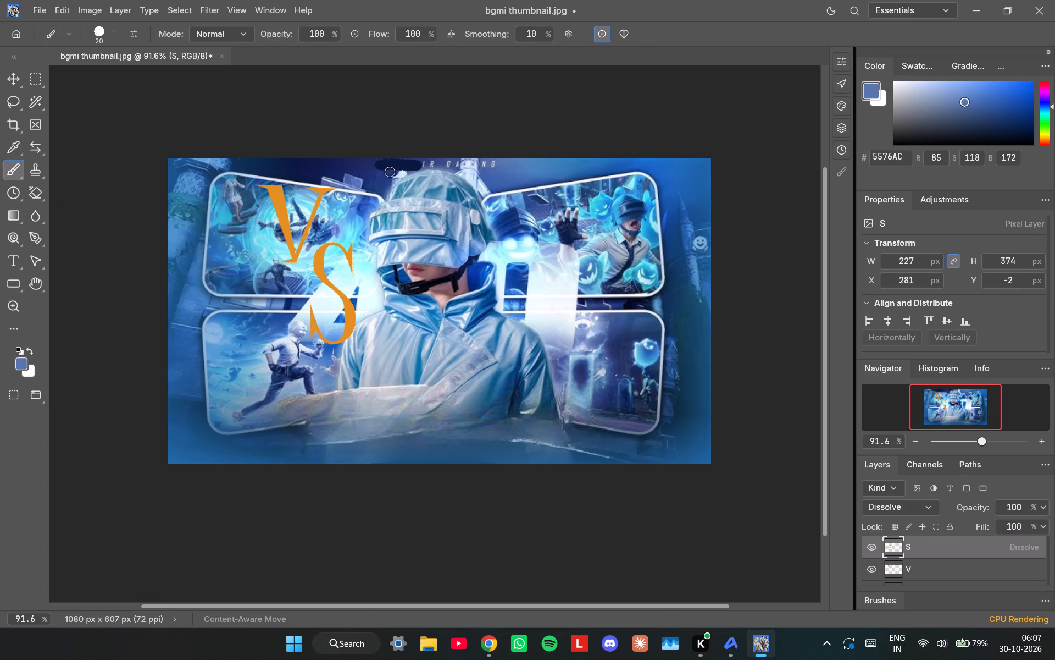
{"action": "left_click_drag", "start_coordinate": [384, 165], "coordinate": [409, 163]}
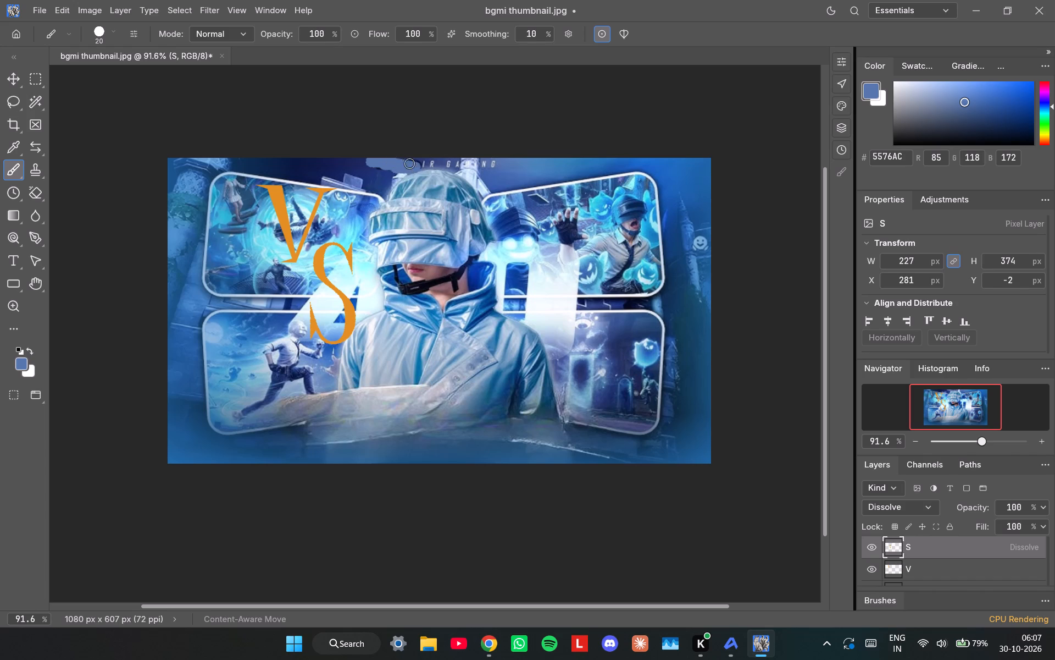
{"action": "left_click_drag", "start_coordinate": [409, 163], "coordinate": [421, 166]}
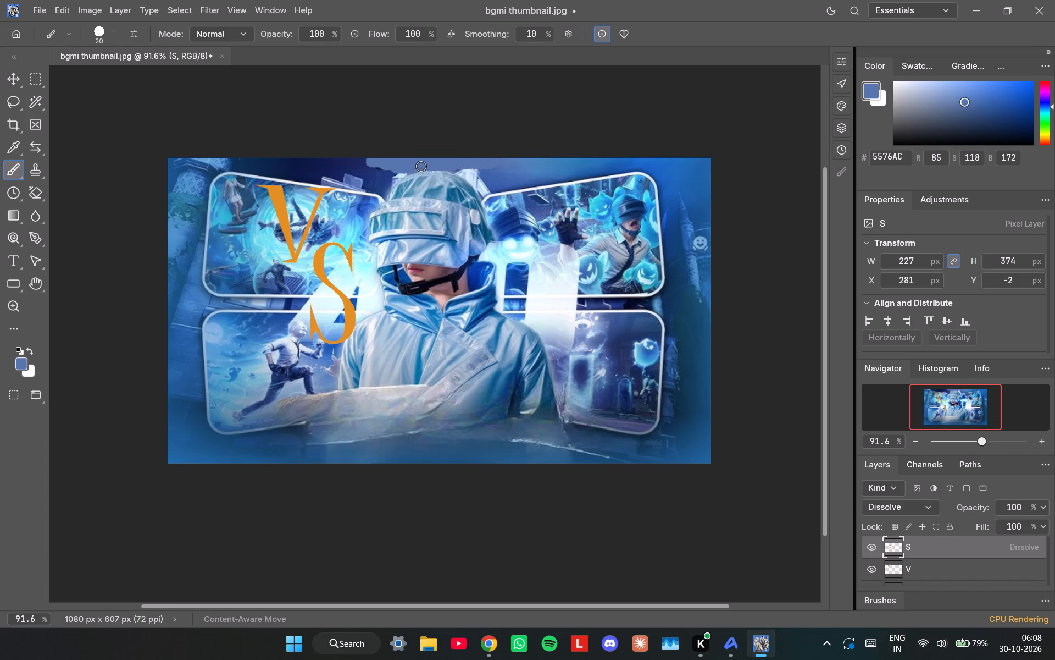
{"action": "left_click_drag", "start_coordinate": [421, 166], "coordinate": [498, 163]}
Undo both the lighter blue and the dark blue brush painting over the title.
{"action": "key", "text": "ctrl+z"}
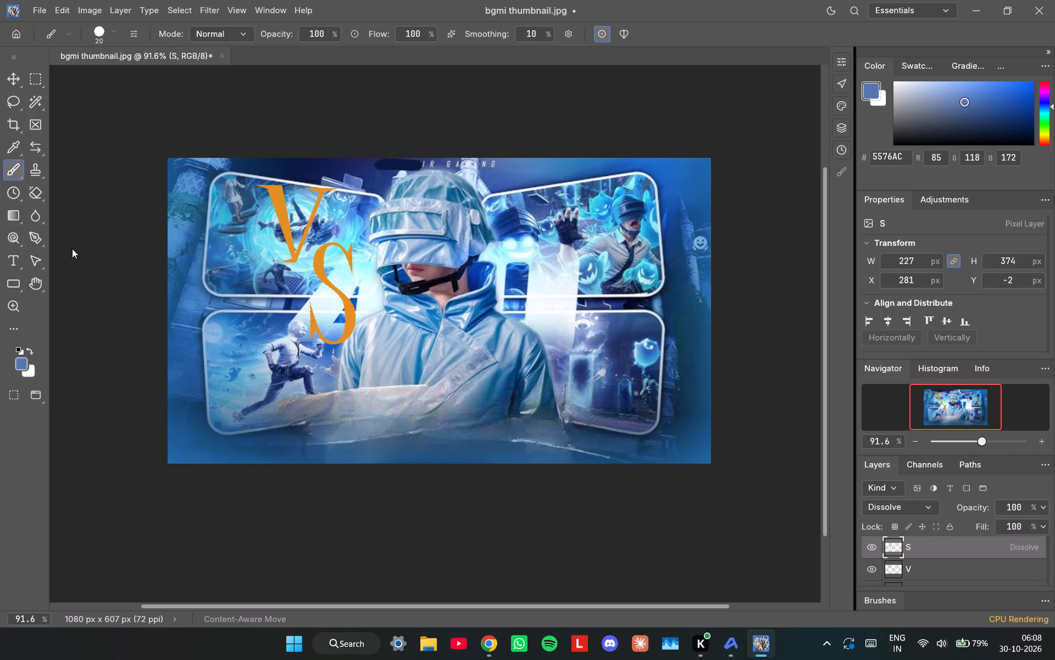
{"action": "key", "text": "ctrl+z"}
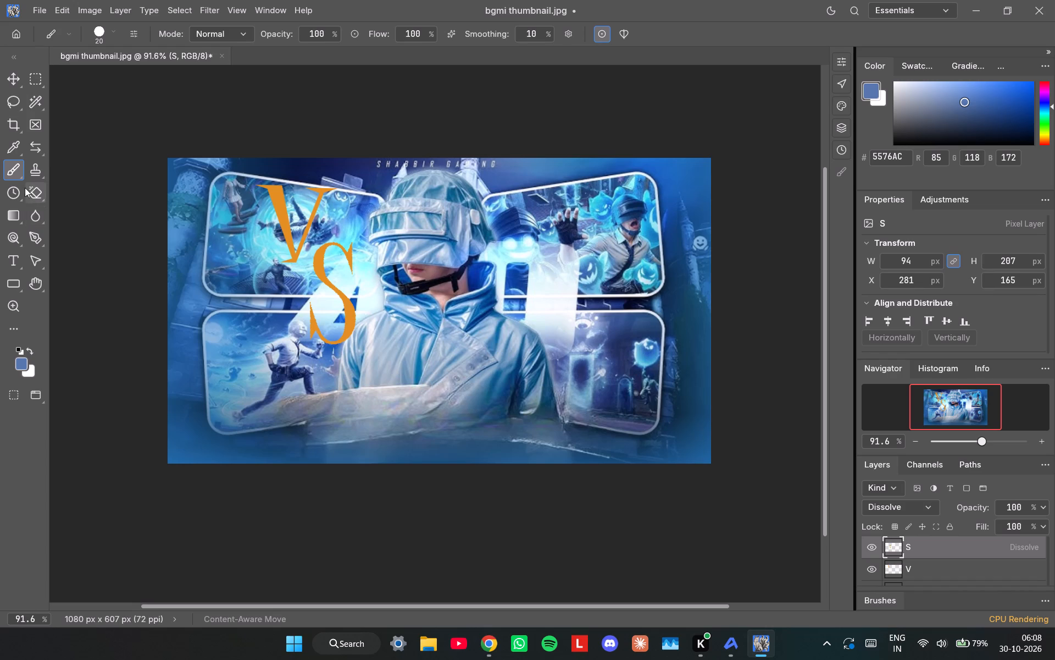
Sample blue 1E3579 just below the start of the title and dab it over the title's first three letters.
{"action": "left_click", "coordinate": [19, 144]}
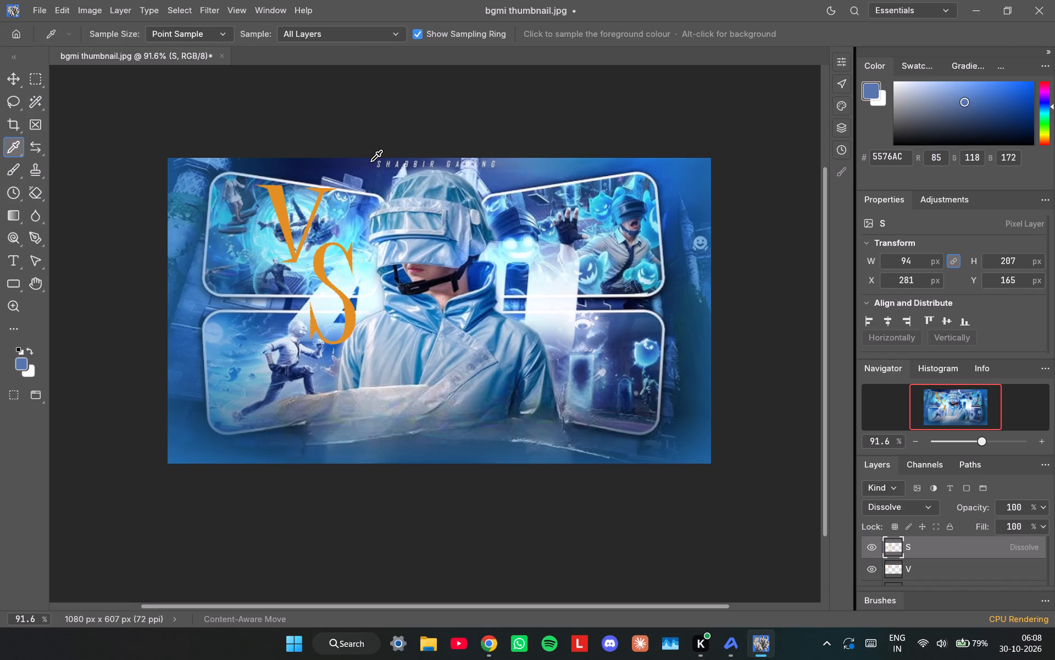
{"action": "left_click", "coordinate": [383, 174]}
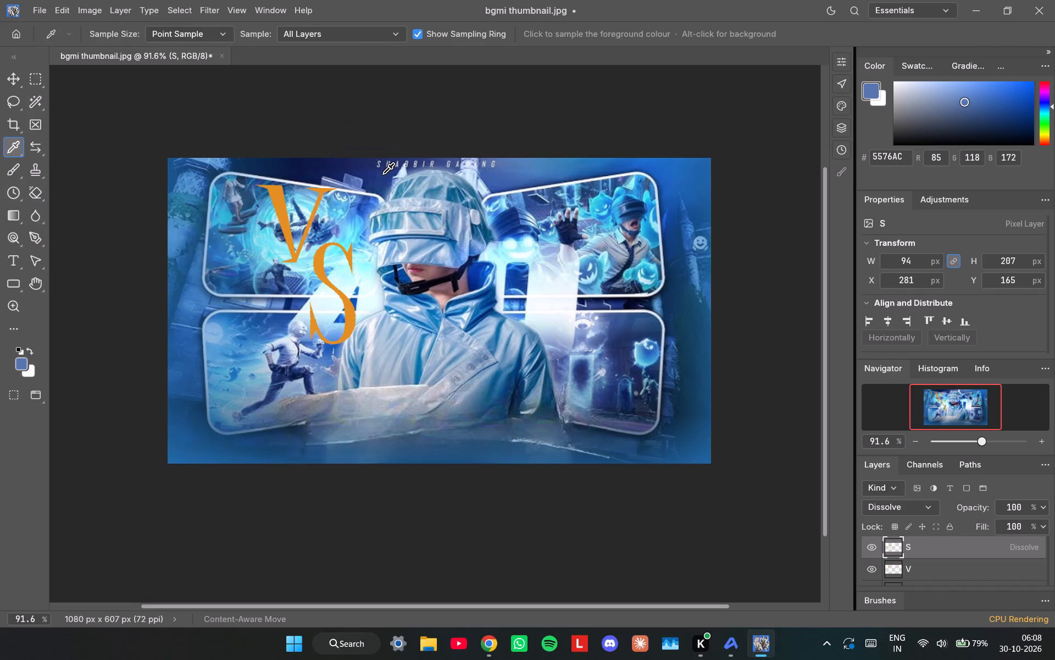
{"action": "triple_click", "coordinate": [383, 174]}
{"action": "left_click", "coordinate": [14, 168]}
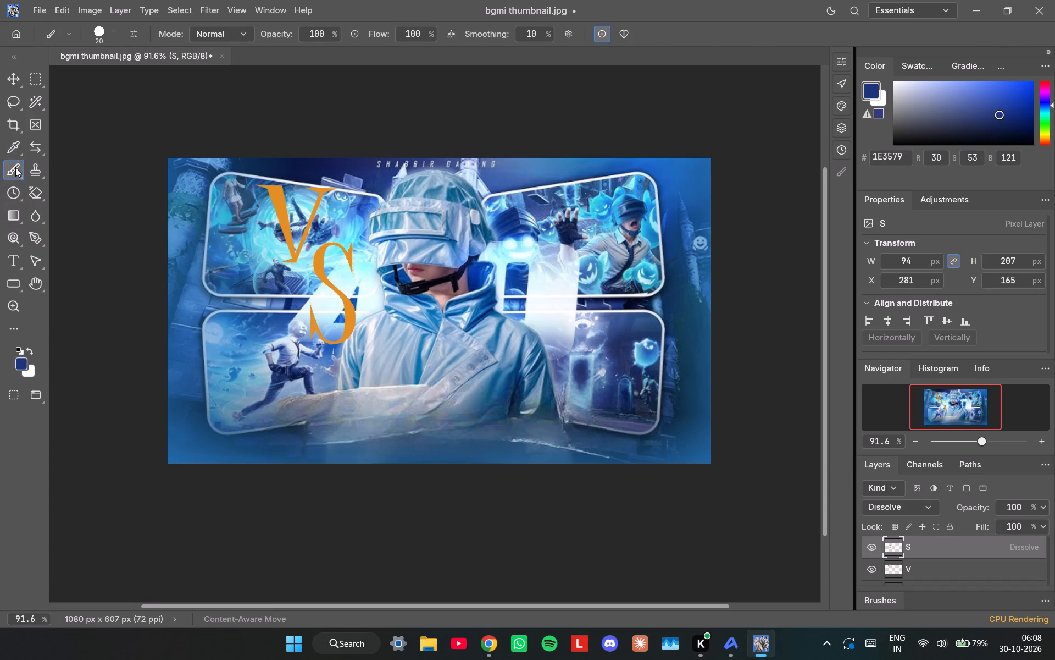
{"action": "left_click", "coordinate": [380, 165]}
{"action": "left_click", "coordinate": [387, 164]}
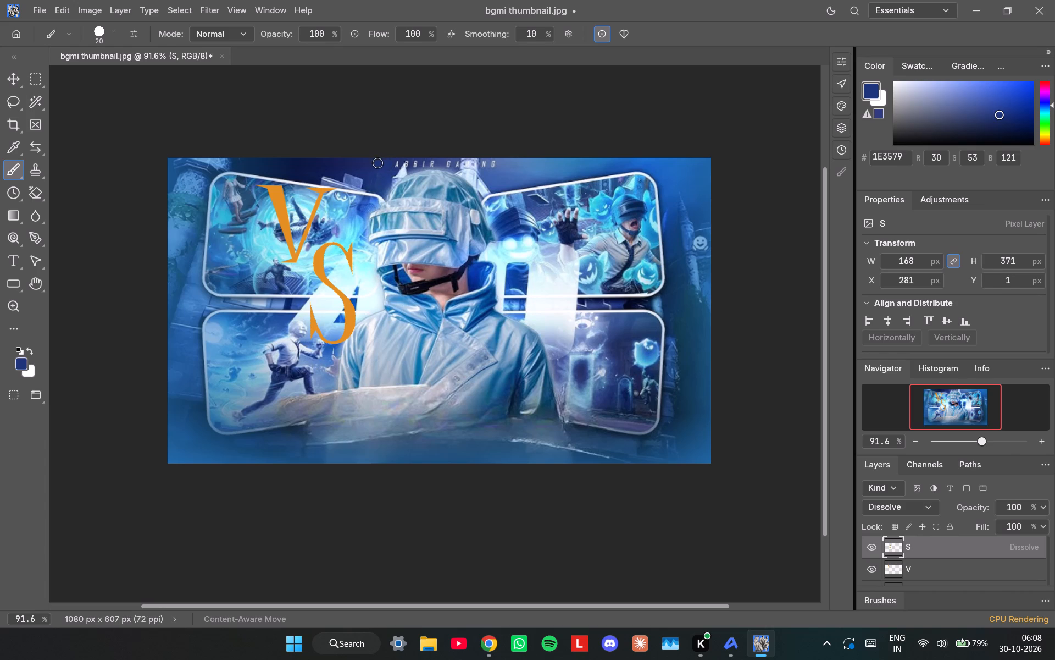
{"action": "left_click", "coordinate": [381, 162]}
{"action": "left_click", "coordinate": [396, 163]}
Sample blue 31447E just below the start of the title and dab it over the title's first letters.
{"action": "left_click", "coordinate": [8, 148]}
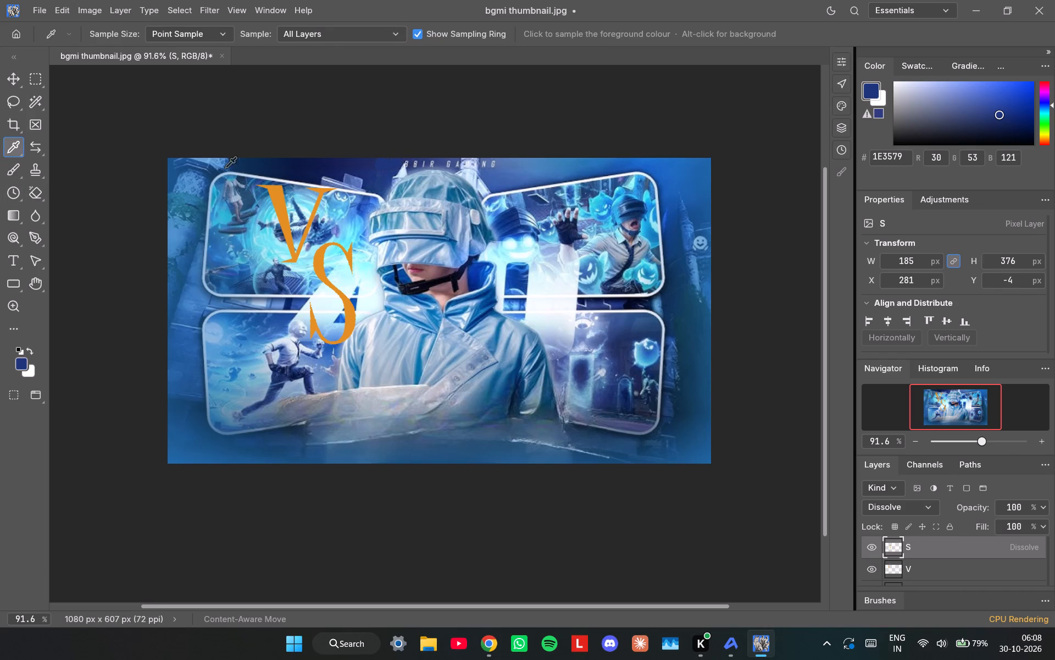
{"action": "triple_click", "coordinate": [410, 169]}
{"action": "triple_click", "coordinate": [410, 169]}
{"action": "triple_click", "coordinate": [410, 169]}
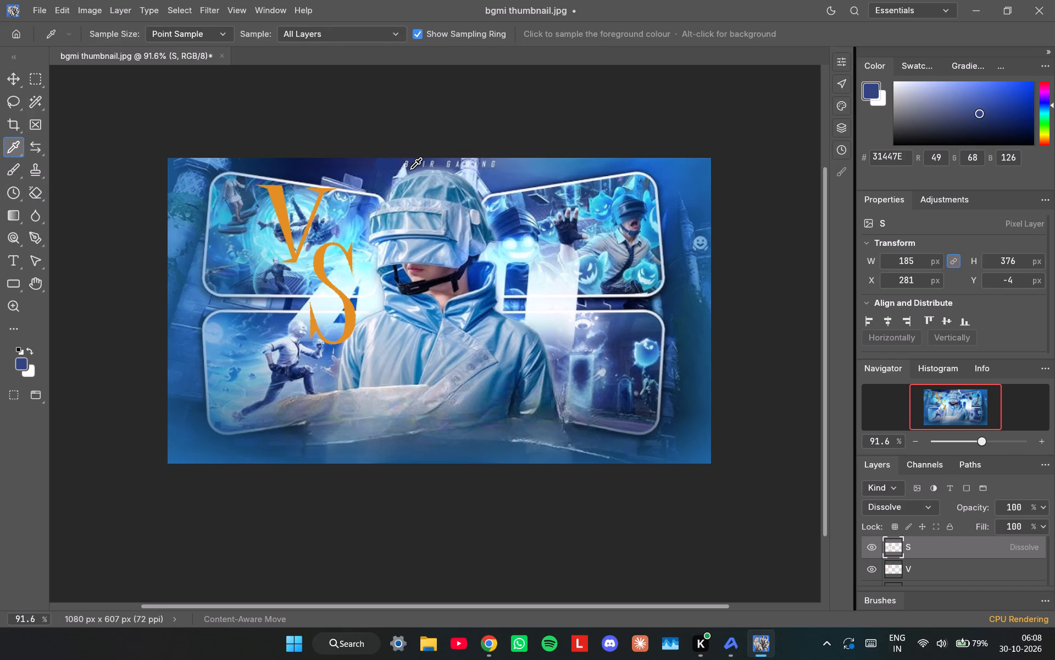
{"action": "left_click", "coordinate": [16, 166]}
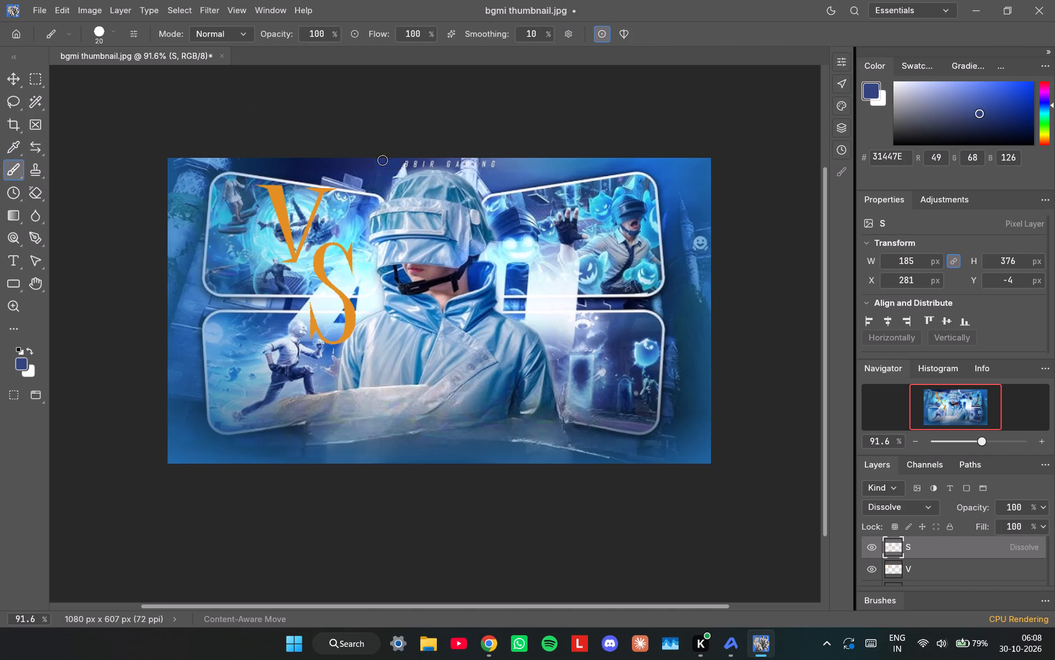
{"action": "left_click", "coordinate": [410, 162]}
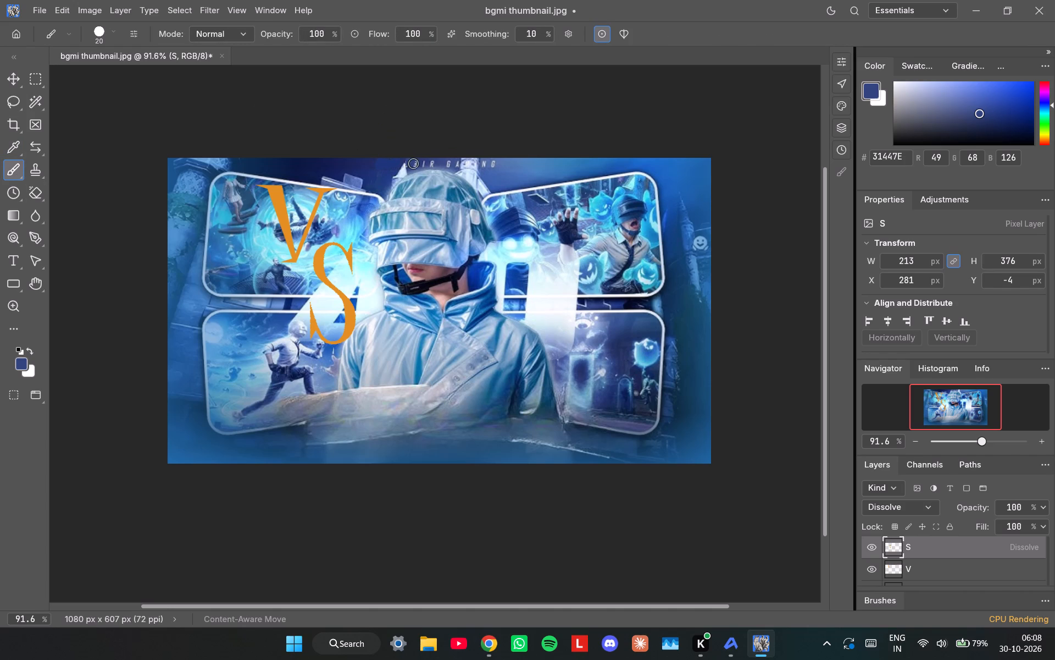
{"action": "left_click", "coordinate": [413, 163]}
{"action": "left_click", "coordinate": [419, 163]}
{"action": "left_click", "coordinate": [412, 163]}
{"action": "left_click", "coordinate": [408, 163]}
{"action": "left_click", "coordinate": [408, 163]}
{"action": "left_click", "coordinate": [403, 161]}
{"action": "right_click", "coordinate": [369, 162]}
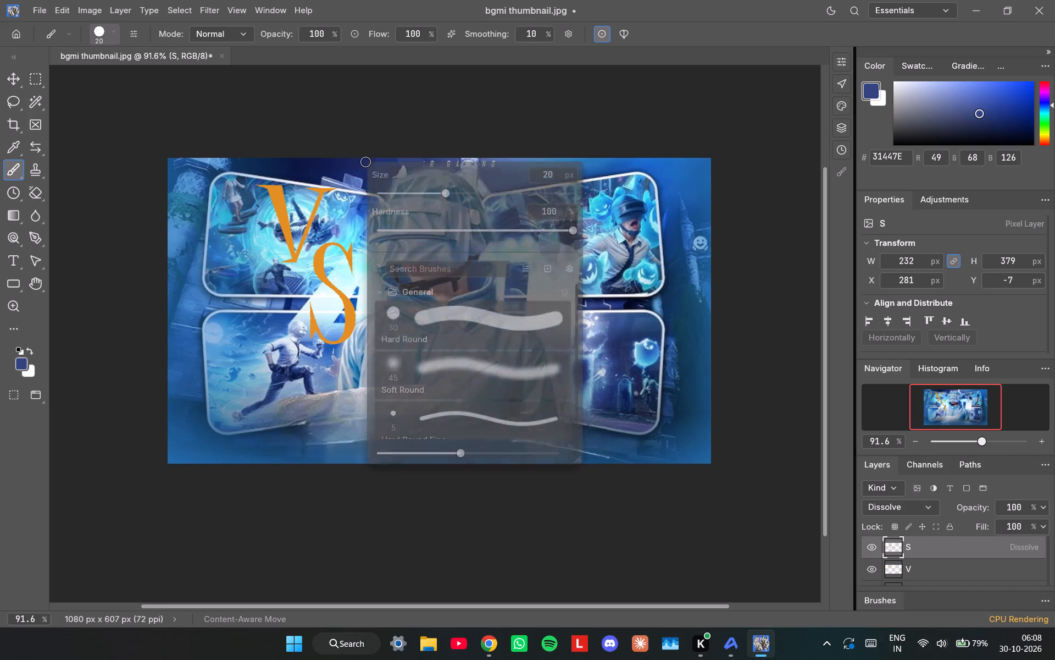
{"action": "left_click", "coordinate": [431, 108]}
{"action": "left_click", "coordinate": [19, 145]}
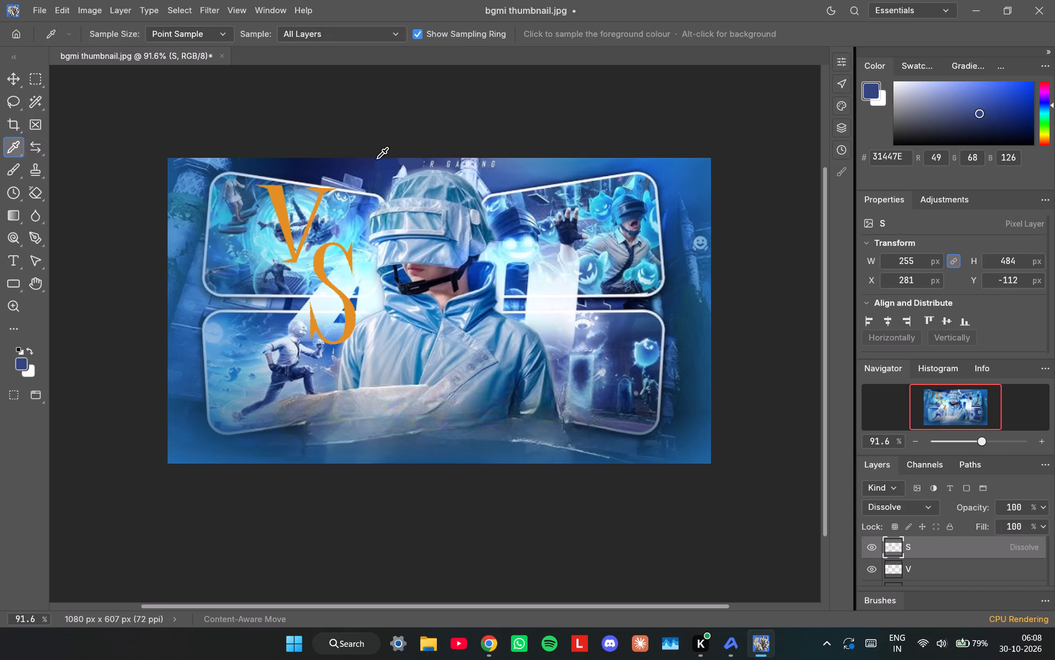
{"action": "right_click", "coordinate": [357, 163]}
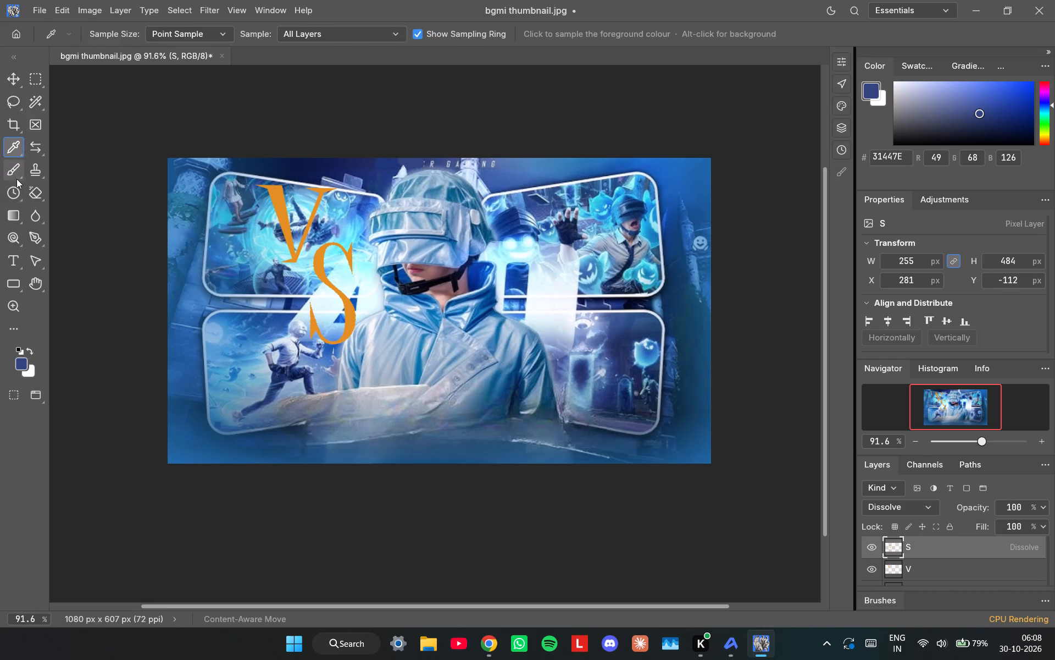
Dab blue 31447E over the background strip just before the start of the title at brush size 20.
{"action": "left_click", "coordinate": [15, 168]}
{"action": "right_click", "coordinate": [398, 161]}
{"action": "right_click", "coordinate": [410, 135]}
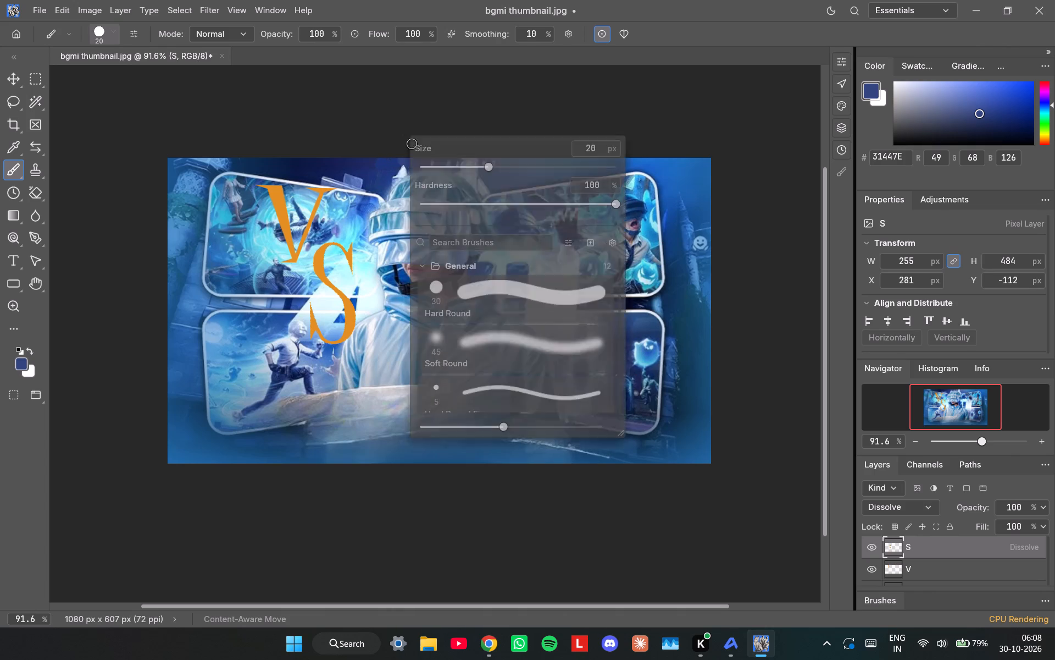
{"action": "left_click_drag", "start_coordinate": [379, 150], "coordinate": [387, 153]}
{"action": "left_click", "coordinate": [398, 158]}
{"action": "double_click", "coordinate": [398, 162]}
{"action": "double_click", "coordinate": [389, 162]}
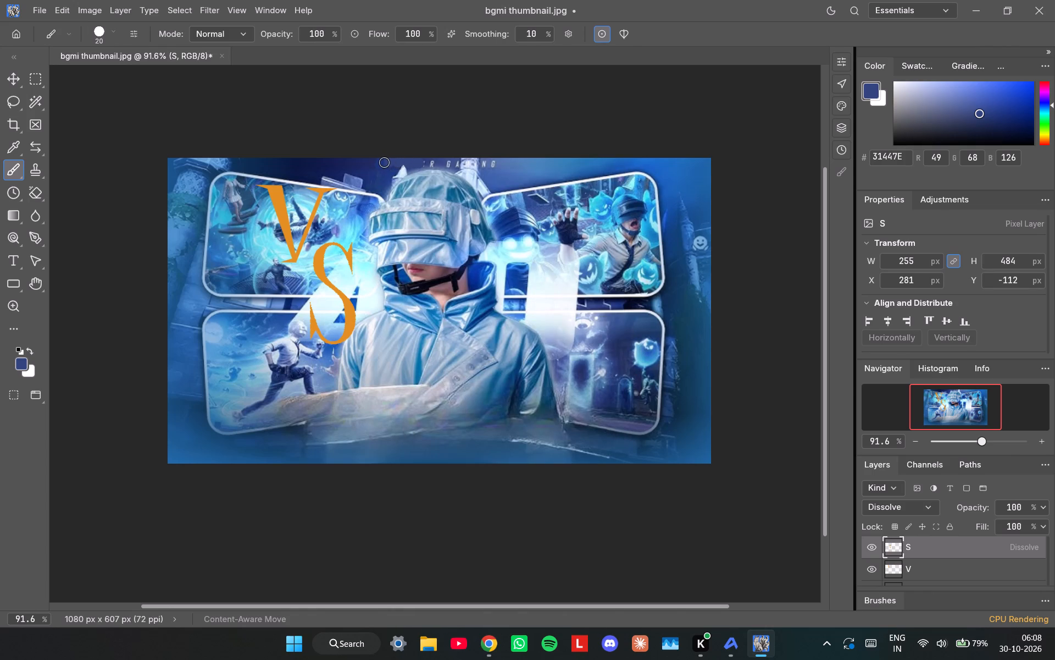
{"action": "double_click", "coordinate": [381, 162]}
{"action": "left_click", "coordinate": [387, 163]}
{"action": "left_click", "coordinate": [398, 163]}
{"action": "left_click", "coordinate": [382, 163]}
Sample darker blue 1F285F from the background before the title and dab it over the painted patch there.
{"action": "left_click", "coordinate": [18, 150]}
{"action": "left_click", "coordinate": [362, 164]}
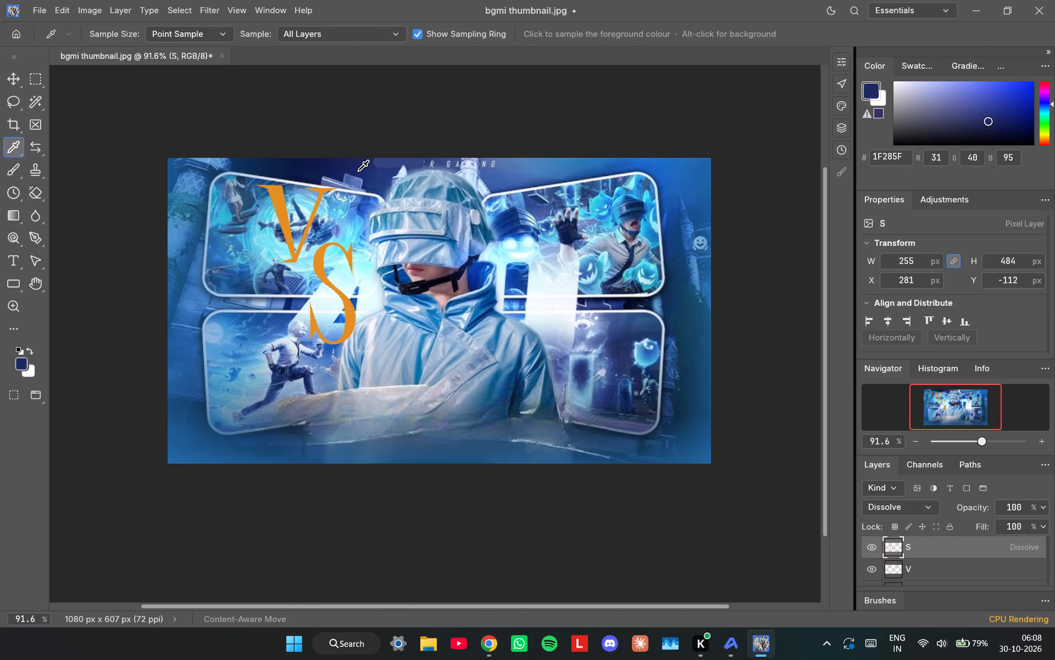
{"action": "left_click", "coordinate": [7, 166]}
{"action": "left_click", "coordinate": [380, 162]}
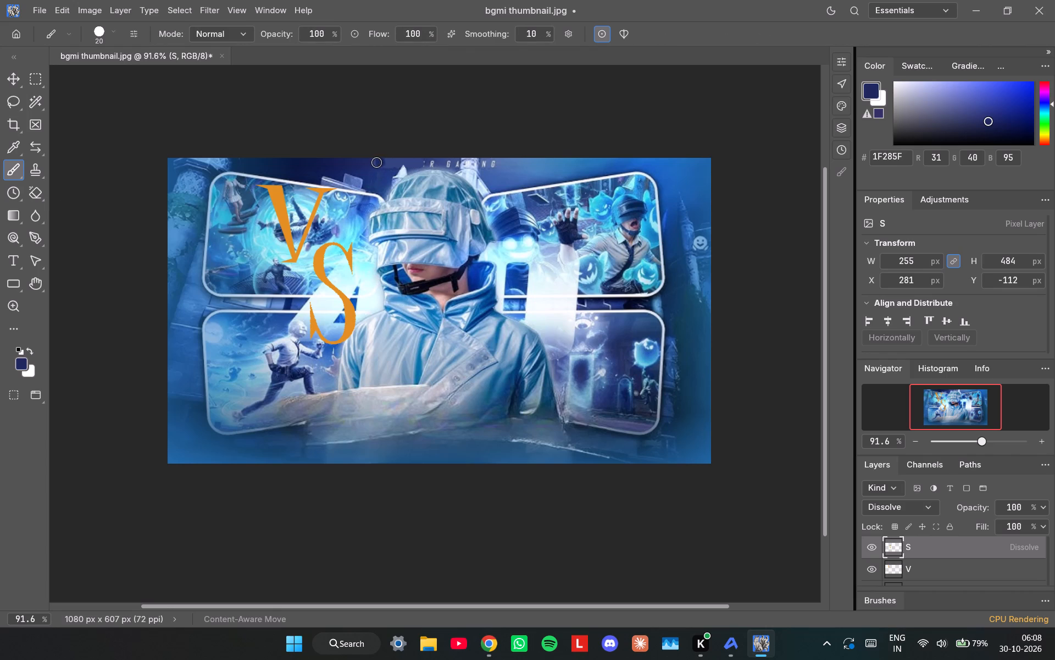
{"action": "left_click", "coordinate": [376, 162]}
{"action": "left_click", "coordinate": [371, 161]}
{"action": "left_click", "coordinate": [379, 161]}
{"action": "double_click", "coordinate": [384, 162]}
{"action": "triple_click", "coordinate": [388, 164]}
{"action": "left_click", "coordinate": [391, 162]}
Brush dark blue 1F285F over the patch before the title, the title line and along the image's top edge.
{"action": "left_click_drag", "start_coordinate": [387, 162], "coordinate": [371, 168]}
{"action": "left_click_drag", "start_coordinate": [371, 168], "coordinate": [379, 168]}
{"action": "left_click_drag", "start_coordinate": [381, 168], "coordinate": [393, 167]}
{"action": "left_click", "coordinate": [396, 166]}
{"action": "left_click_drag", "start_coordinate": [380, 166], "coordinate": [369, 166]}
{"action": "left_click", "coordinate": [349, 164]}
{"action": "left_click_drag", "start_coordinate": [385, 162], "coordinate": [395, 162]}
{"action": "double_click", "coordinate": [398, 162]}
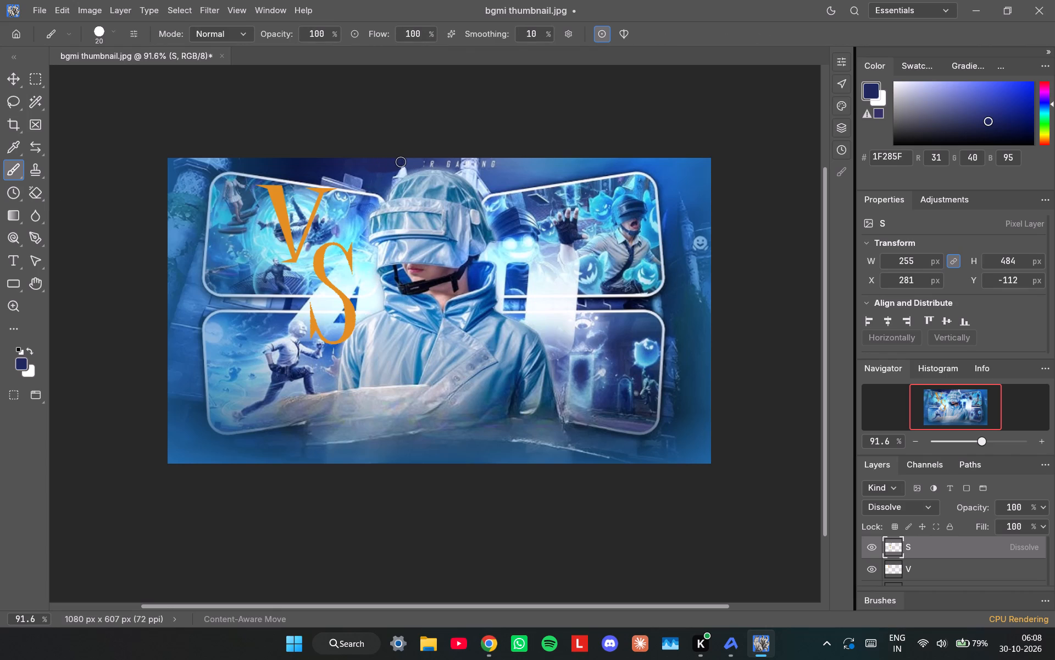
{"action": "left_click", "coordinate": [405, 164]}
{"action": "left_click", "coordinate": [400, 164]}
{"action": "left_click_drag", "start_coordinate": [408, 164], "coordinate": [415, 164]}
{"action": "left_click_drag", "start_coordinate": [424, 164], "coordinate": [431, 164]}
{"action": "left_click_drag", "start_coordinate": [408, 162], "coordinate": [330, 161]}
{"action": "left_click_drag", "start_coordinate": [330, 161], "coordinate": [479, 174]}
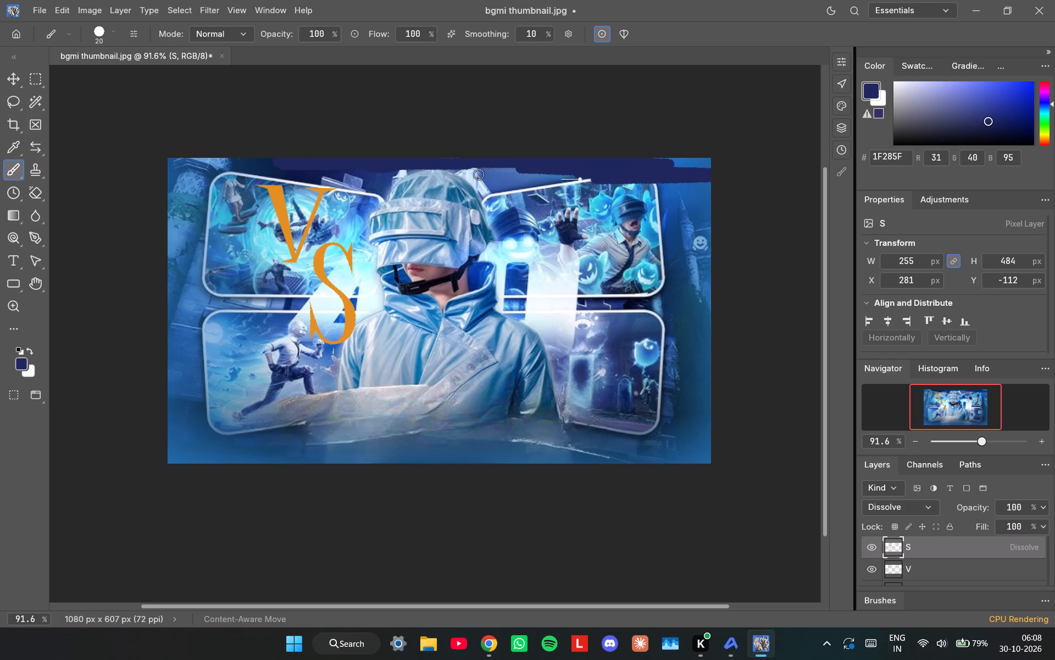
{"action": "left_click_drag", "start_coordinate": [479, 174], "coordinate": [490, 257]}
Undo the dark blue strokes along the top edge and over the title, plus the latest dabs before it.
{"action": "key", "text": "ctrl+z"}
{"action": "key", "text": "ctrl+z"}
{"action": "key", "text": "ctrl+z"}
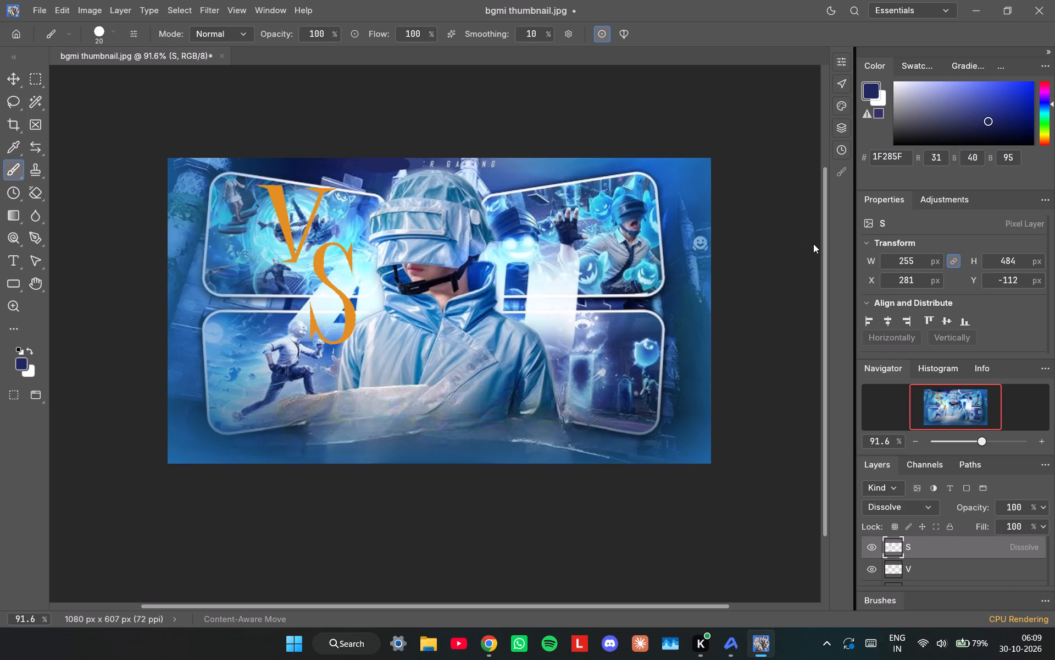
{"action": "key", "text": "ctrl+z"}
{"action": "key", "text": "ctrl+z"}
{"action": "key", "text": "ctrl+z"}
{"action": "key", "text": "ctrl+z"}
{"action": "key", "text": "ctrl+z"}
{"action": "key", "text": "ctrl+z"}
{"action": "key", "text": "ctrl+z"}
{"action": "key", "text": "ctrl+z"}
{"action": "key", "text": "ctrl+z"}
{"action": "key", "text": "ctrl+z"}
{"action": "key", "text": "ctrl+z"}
Sample blue 20397C from the background below the patch before the title and dab it over that patch.
{"action": "left_click", "coordinate": [27, 168]}
{"action": "left_click", "coordinate": [16, 170]}
{"action": "left_click_drag", "start_coordinate": [9, 144], "coordinate": [19, 144]}
{"action": "left_click", "coordinate": [11, 142]}
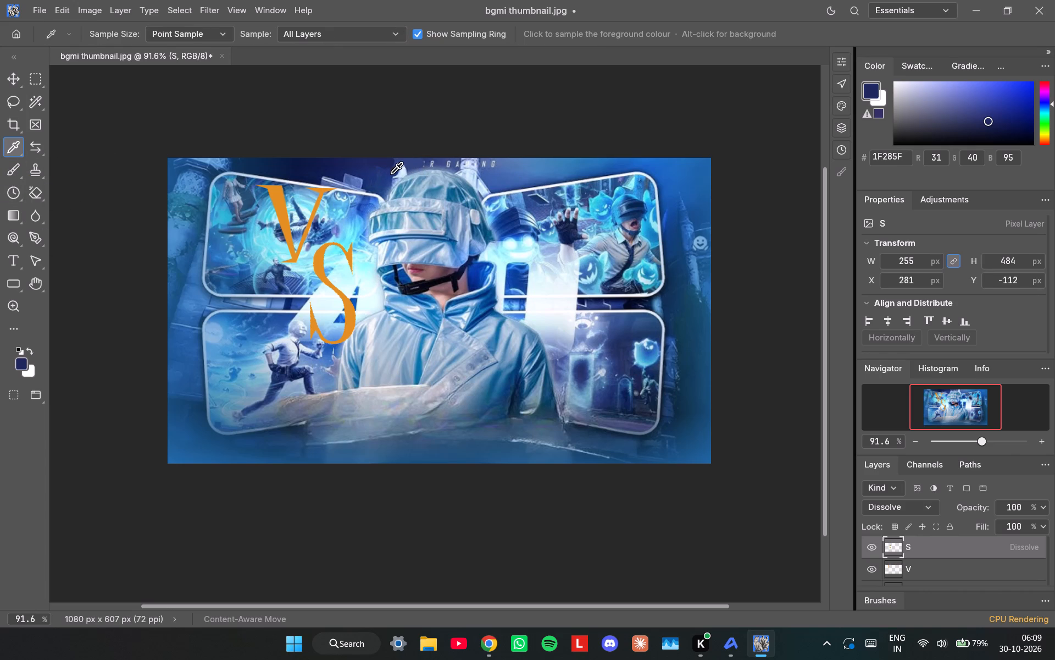
{"action": "left_click", "coordinate": [388, 174]}
{"action": "left_click", "coordinate": [12, 168]}
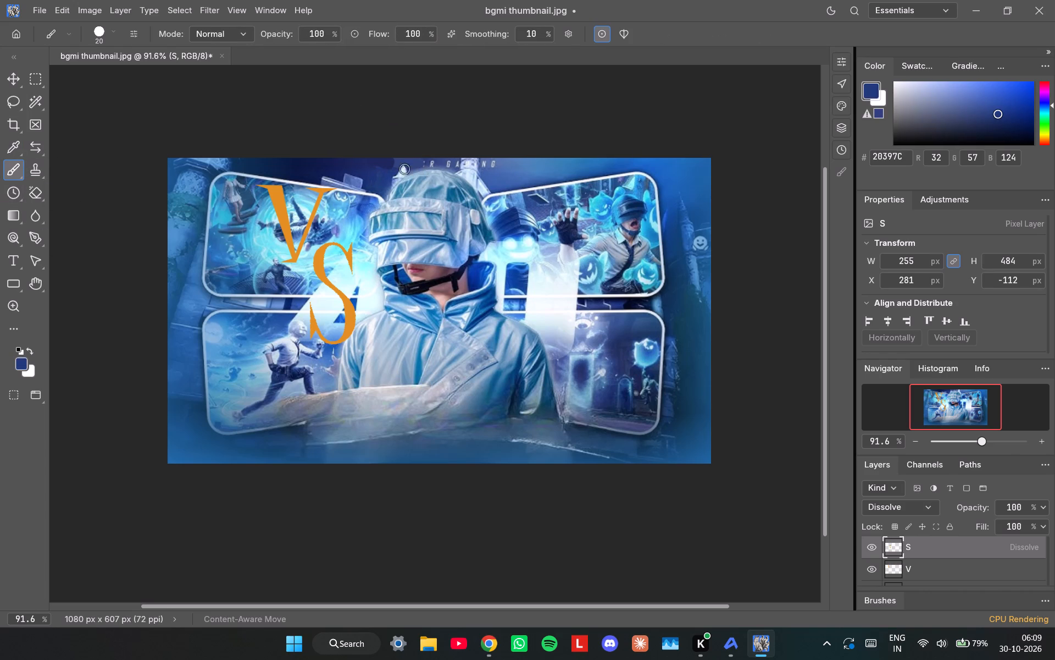
{"action": "left_click", "coordinate": [390, 164]}
{"action": "left_click_drag", "start_coordinate": [396, 162], "coordinate": [391, 161]}
{"action": "left_click", "coordinate": [382, 161]}
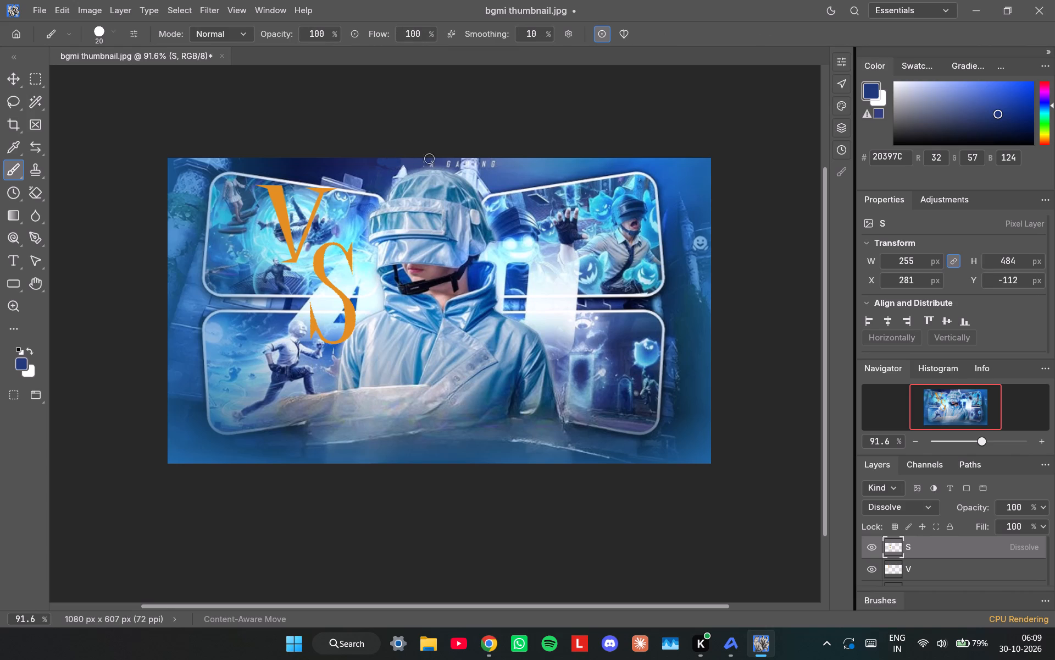
Brush blue 20397C over all the remaining letters of the title.
{"action": "left_click_drag", "start_coordinate": [426, 162], "coordinate": [433, 163]}
{"action": "left_click", "coordinate": [433, 163]}
{"action": "double_click", "coordinate": [415, 161]}
{"action": "left_click", "coordinate": [425, 162]}
{"action": "left_click_drag", "start_coordinate": [415, 162], "coordinate": [440, 164]}
{"action": "left_click_drag", "start_coordinate": [440, 164], "coordinate": [425, 166]}
{"action": "left_click_drag", "start_coordinate": [498, 163], "coordinate": [485, 164]}
{"action": "left_click", "coordinate": [484, 161]}
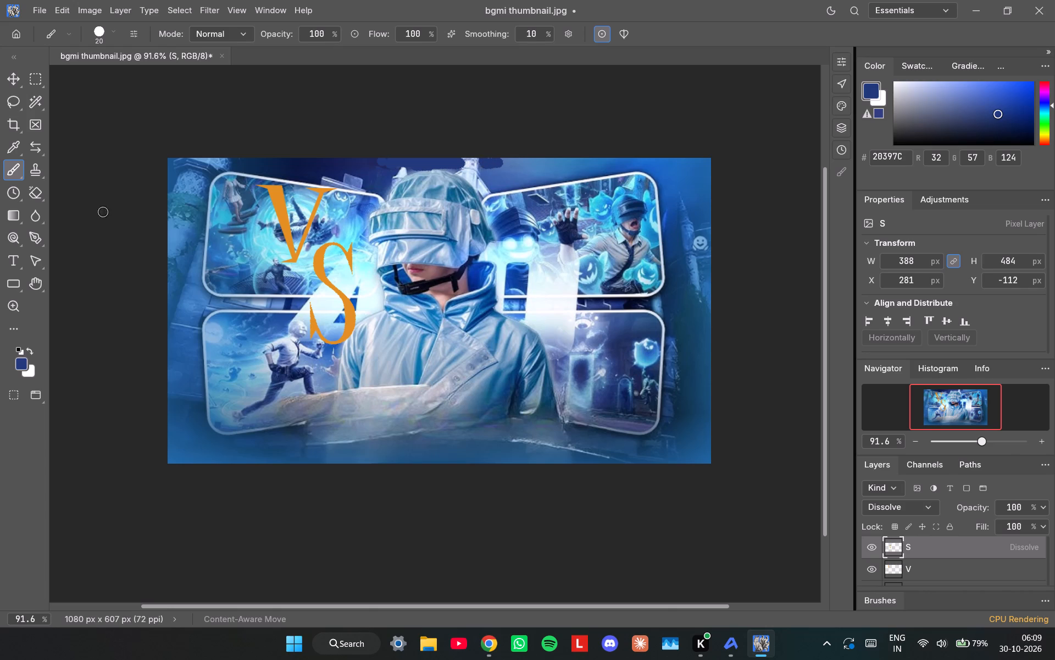
Sample lighter blue 4E80B5 past the end of the title and brush it over the painted strip's end.
{"action": "left_click", "coordinate": [13, 146]}
{"action": "left_click_drag", "start_coordinate": [518, 164], "coordinate": [533, 163]}
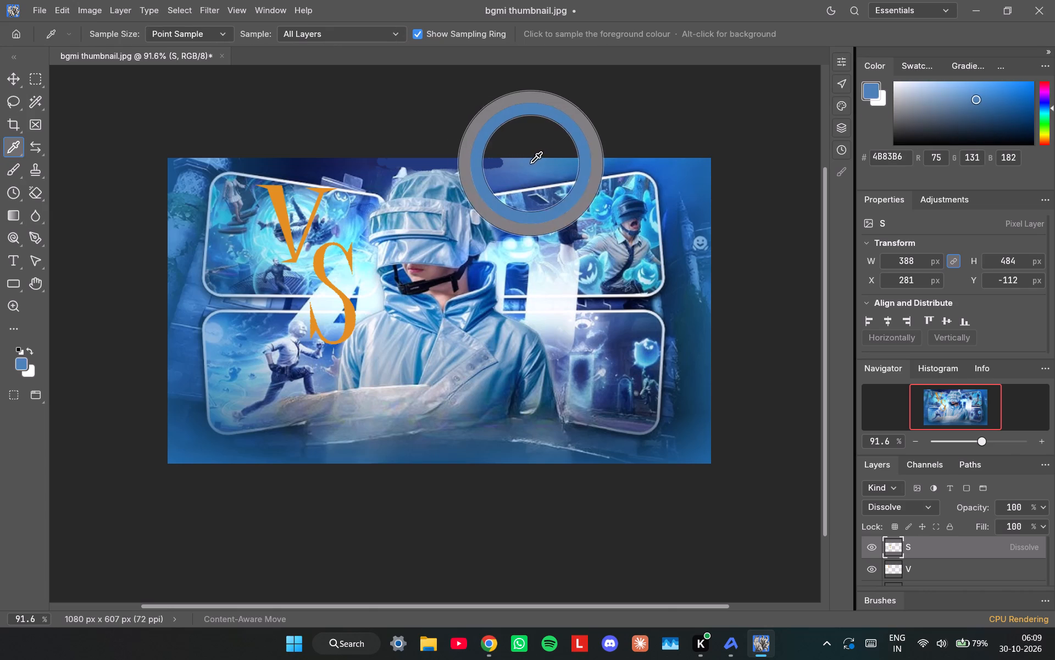
{"action": "left_click_drag", "start_coordinate": [533, 163], "coordinate": [524, 164]}
{"action": "left_click", "coordinate": [15, 175]}
{"action": "left_click_drag", "start_coordinate": [501, 163], "coordinate": [484, 163]}
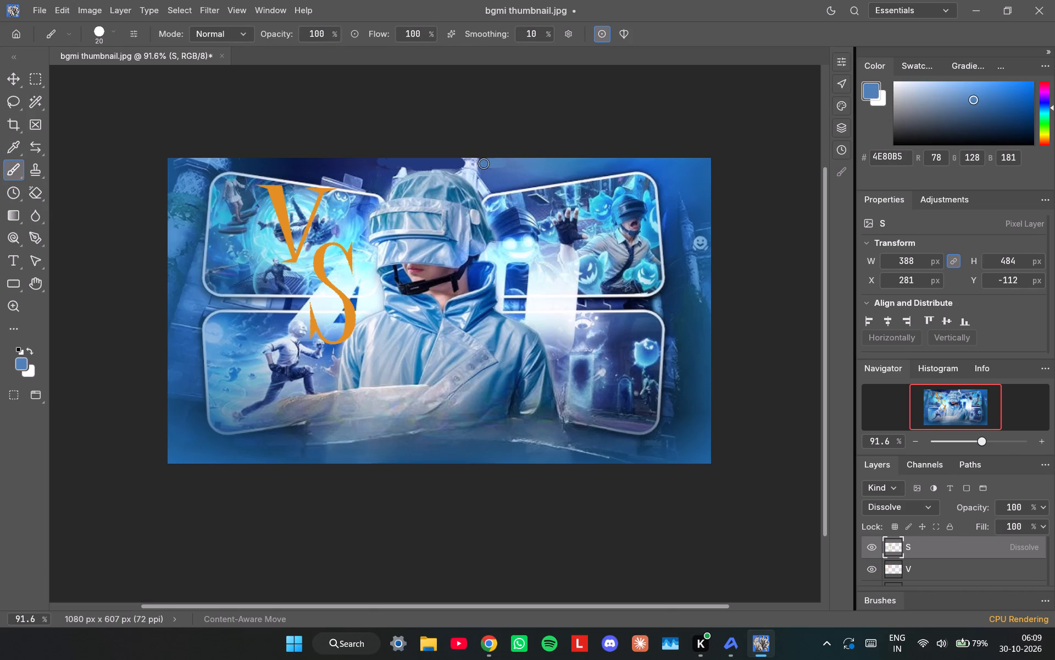
{"action": "left_click_drag", "start_coordinate": [484, 163], "coordinate": [531, 160]}
{"action": "left_click", "coordinate": [485, 166]}
Brush lighter blue 4E80B5 back along the painted title strip to the patch before its start.
{"action": "left_click", "coordinate": [460, 162]}
{"action": "left_click_drag", "start_coordinate": [460, 162], "coordinate": [450, 161]}
{"action": "left_click_drag", "start_coordinate": [450, 161], "coordinate": [439, 159]}
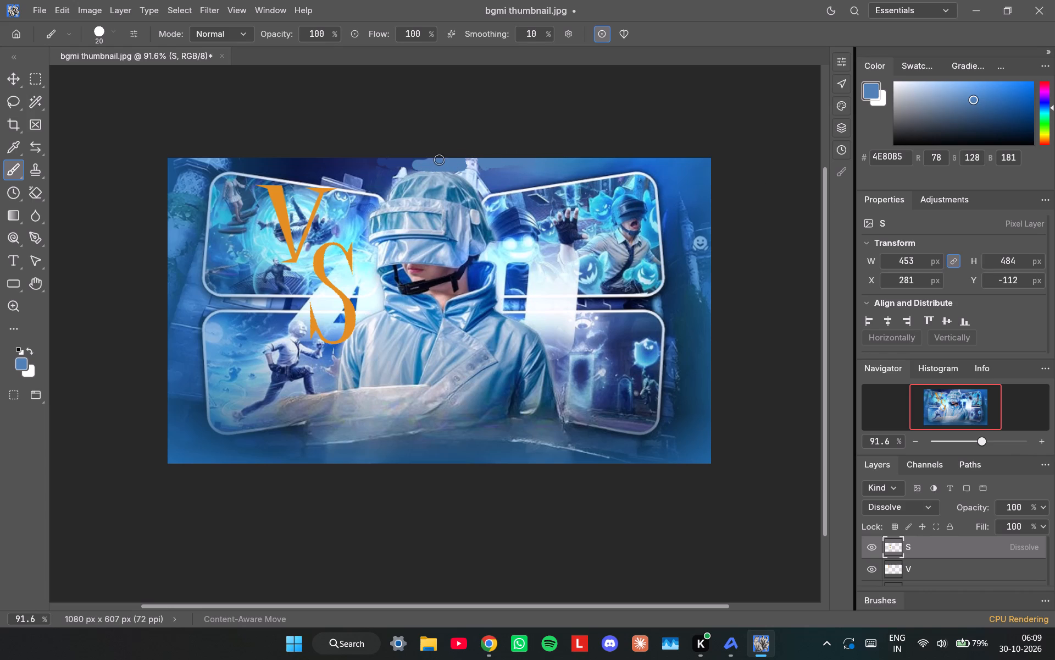
{"action": "left_click_drag", "start_coordinate": [439, 159], "coordinate": [377, 162]}
{"action": "left_click_drag", "start_coordinate": [377, 162], "coordinate": [406, 162]}
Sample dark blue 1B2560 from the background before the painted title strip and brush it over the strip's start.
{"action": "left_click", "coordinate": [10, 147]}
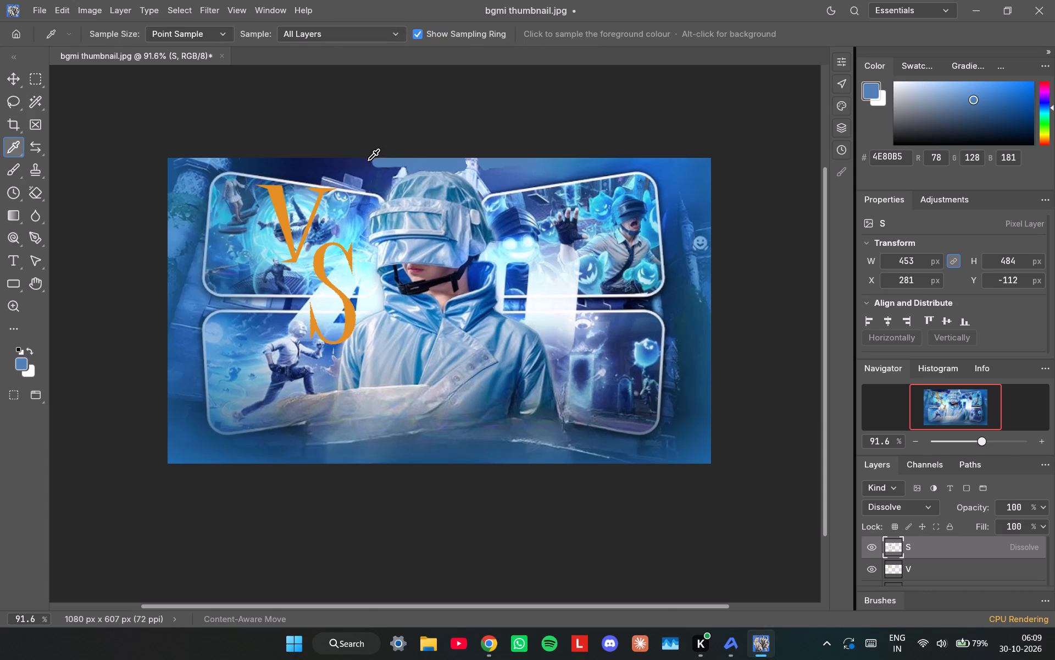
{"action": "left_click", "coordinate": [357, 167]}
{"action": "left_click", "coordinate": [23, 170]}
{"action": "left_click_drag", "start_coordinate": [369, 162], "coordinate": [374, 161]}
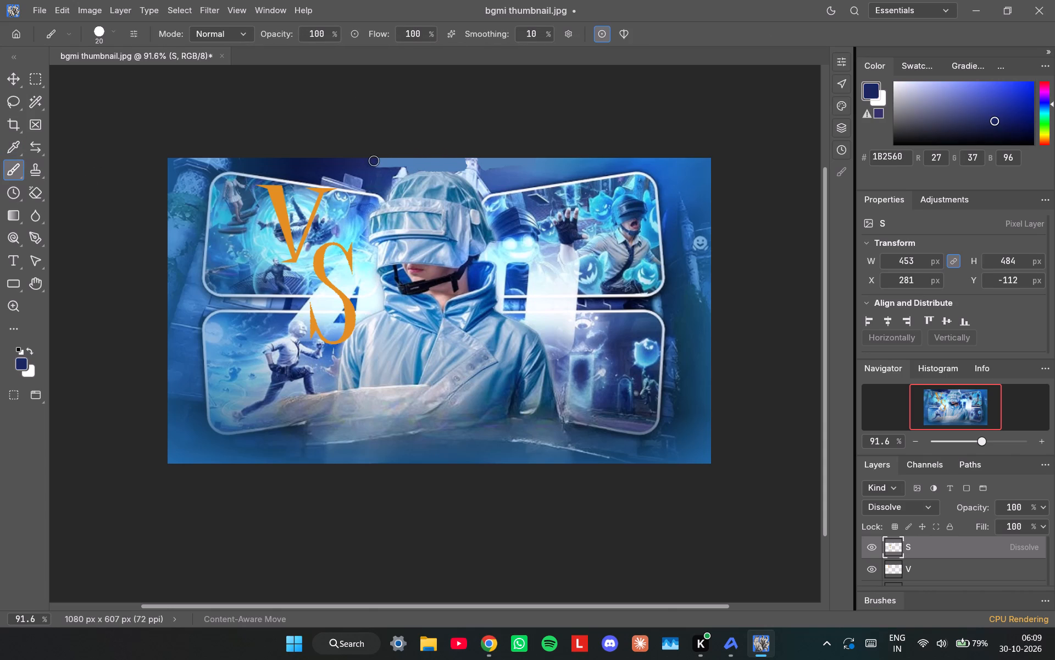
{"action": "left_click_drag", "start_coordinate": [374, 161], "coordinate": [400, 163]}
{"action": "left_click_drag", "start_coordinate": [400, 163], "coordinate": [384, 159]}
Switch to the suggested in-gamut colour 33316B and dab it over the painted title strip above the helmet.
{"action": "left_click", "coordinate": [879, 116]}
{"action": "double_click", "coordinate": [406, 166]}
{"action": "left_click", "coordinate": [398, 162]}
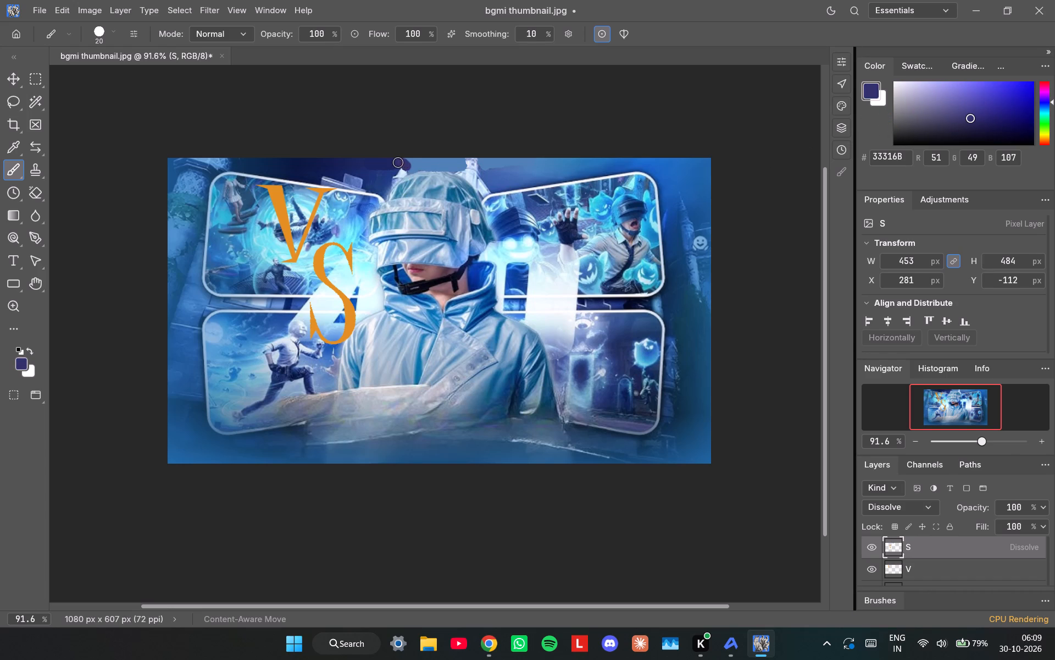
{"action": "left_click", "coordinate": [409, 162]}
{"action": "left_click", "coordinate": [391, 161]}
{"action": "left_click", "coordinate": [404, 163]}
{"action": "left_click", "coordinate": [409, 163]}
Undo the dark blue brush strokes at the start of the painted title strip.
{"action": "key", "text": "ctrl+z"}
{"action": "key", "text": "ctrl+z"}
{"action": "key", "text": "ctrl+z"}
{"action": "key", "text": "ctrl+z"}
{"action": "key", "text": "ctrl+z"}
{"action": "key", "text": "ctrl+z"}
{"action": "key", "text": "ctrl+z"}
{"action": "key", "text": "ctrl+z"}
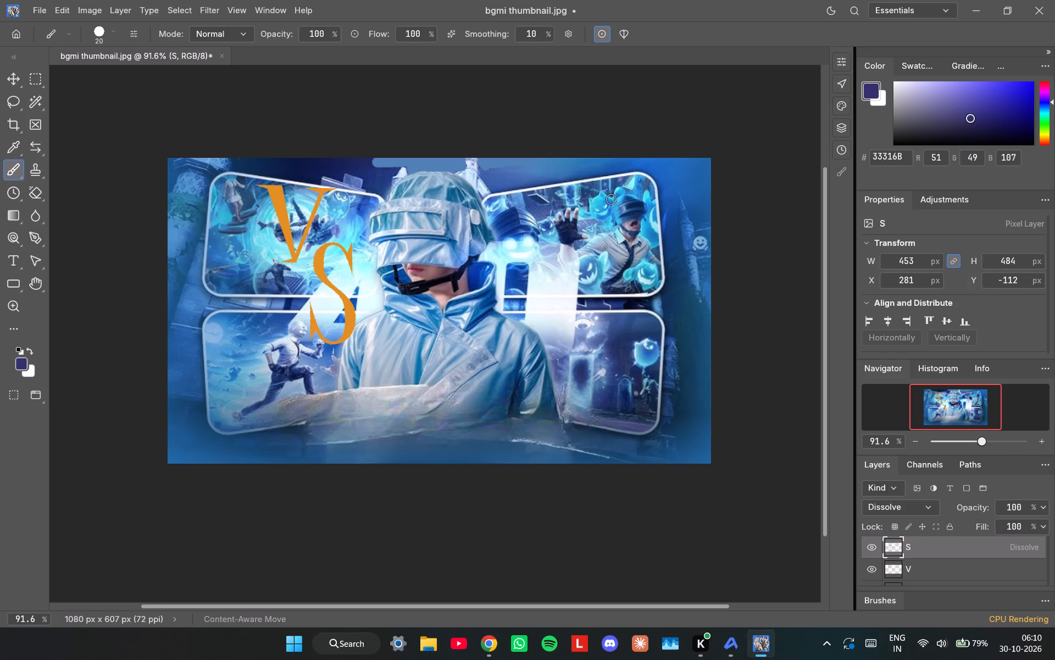
Sample blue 2777C3 near the top edge of the lower-left photo frame and brush it over the title strip's start.
{"action": "left_click", "coordinate": [14, 143]}
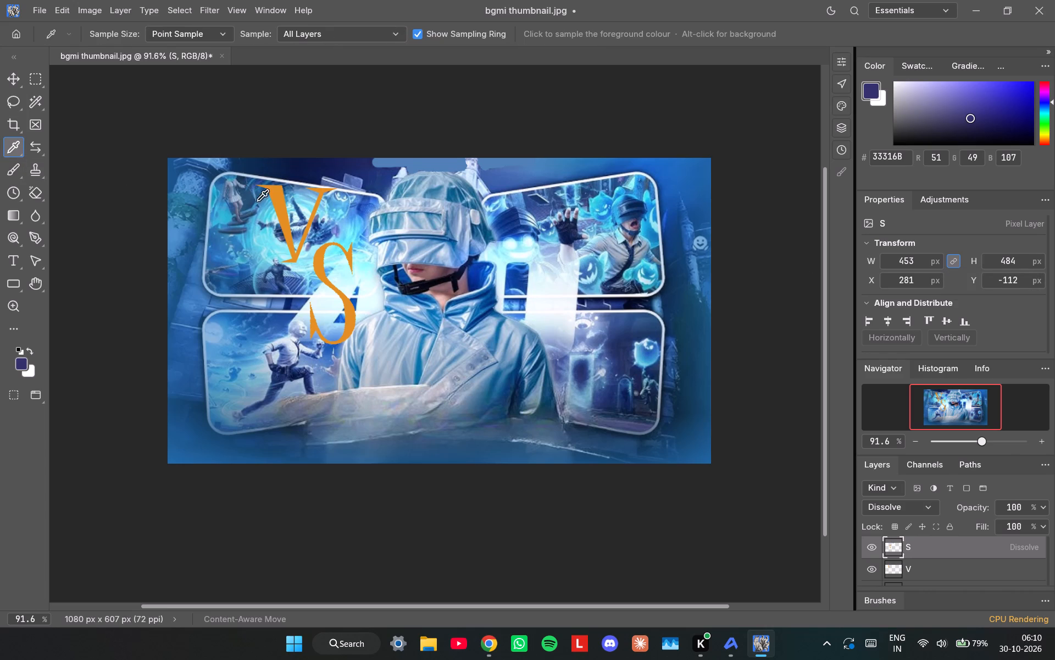
{"action": "double_click", "coordinate": [227, 320]}
{"action": "left_click", "coordinate": [13, 161]}
{"action": "left_click", "coordinate": [373, 160]}
{"action": "left_click", "coordinate": [383, 162]}
{"action": "left_click", "coordinate": [368, 162]}
{"action": "left_click_drag", "start_coordinate": [360, 162], "coordinate": [370, 162]}
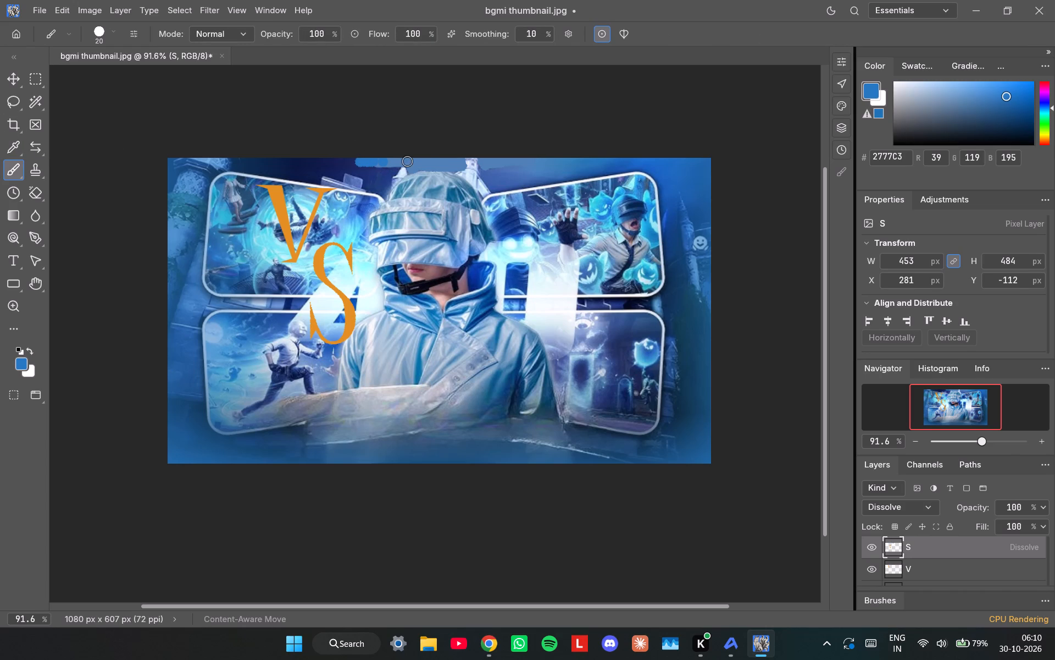
{"action": "left_click", "coordinate": [407, 161]}
{"action": "left_click", "coordinate": [428, 158]}
{"action": "left_click_drag", "start_coordinate": [390, 161], "coordinate": [385, 161]}
{"action": "left_click", "coordinate": [385, 161]}
{"action": "left_click_drag", "start_coordinate": [394, 161], "coordinate": [354, 161]}
{"action": "left_click_drag", "start_coordinate": [387, 160], "coordinate": [394, 160]}
{"action": "left_click", "coordinate": [427, 163]}
{"action": "left_click_drag", "start_coordinate": [428, 163], "coordinate": [406, 162]}
{"action": "left_click_drag", "start_coordinate": [397, 161], "coordinate": [399, 161]}
Brush blue 2777C3 along the rest of the title strip, continuing past the spire beside the helmet and beyond the strip's end.
{"action": "left_click_drag", "start_coordinate": [399, 161], "coordinate": [405, 161]}
{"action": "left_click", "coordinate": [432, 160]}
{"action": "left_click_drag", "start_coordinate": [445, 160], "coordinate": [453, 159]}
{"action": "left_click", "coordinate": [460, 159]}
{"action": "left_click_drag", "start_coordinate": [437, 162], "coordinate": [412, 166]}
{"action": "left_click", "coordinate": [412, 167]}
{"action": "left_click_drag", "start_coordinate": [435, 164], "coordinate": [447, 164]}
{"action": "left_click", "coordinate": [453, 163]}
{"action": "double_click", "coordinate": [457, 163]}
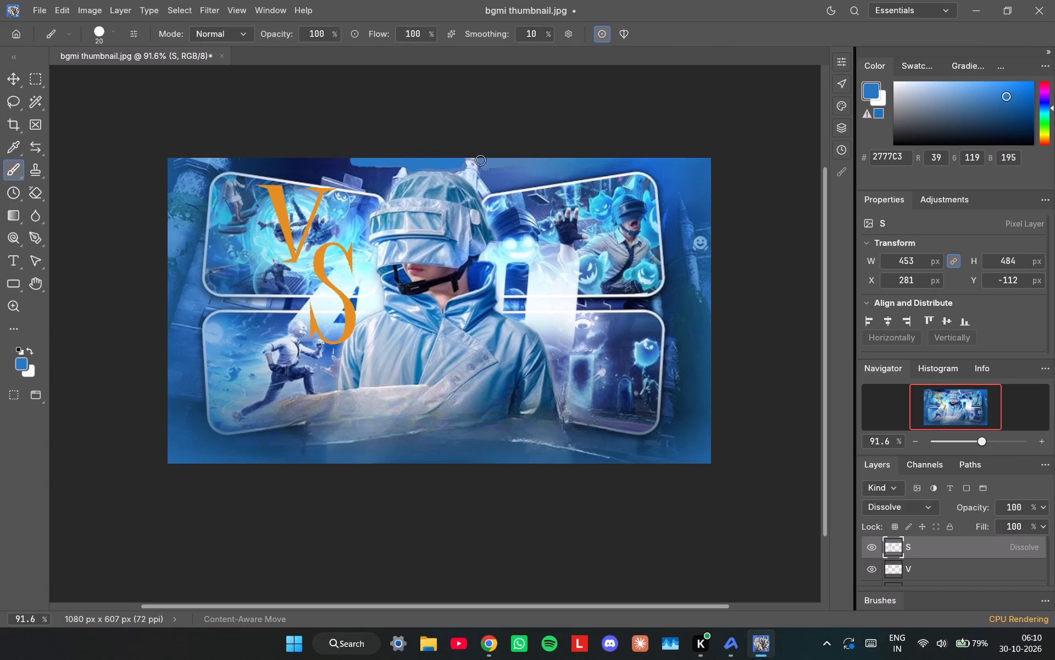
{"action": "left_click", "coordinate": [486, 158]}
{"action": "double_click", "coordinate": [484, 162]}
{"action": "left_click", "coordinate": [481, 167]}
{"action": "left_click", "coordinate": [503, 166]}
{"action": "left_click_drag", "start_coordinate": [535, 164], "coordinate": [542, 163]}
{"action": "left_click", "coordinate": [553, 161]}
{"action": "left_click_drag", "start_coordinate": [513, 165], "coordinate": [539, 166]}
Brush blue 2777C3 in long strokes across the whole top edge of the image, forming a continuous band over the helmet's top.
{"action": "left_click_drag", "start_coordinate": [539, 166], "coordinate": [430, 169]}
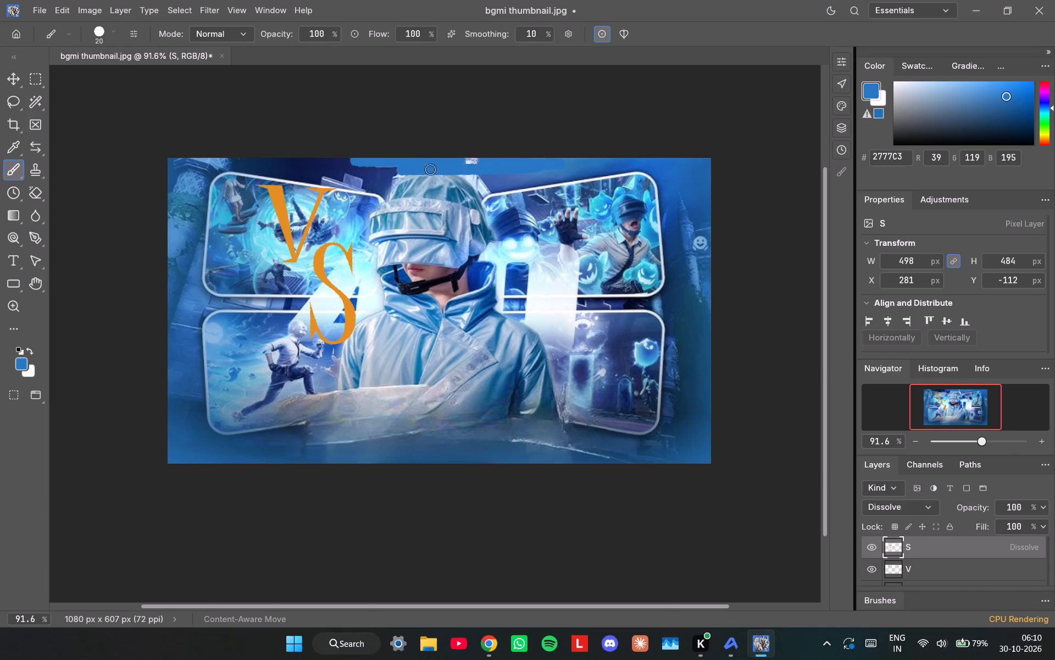
{"action": "left_click_drag", "start_coordinate": [430, 169], "coordinate": [631, 173]}
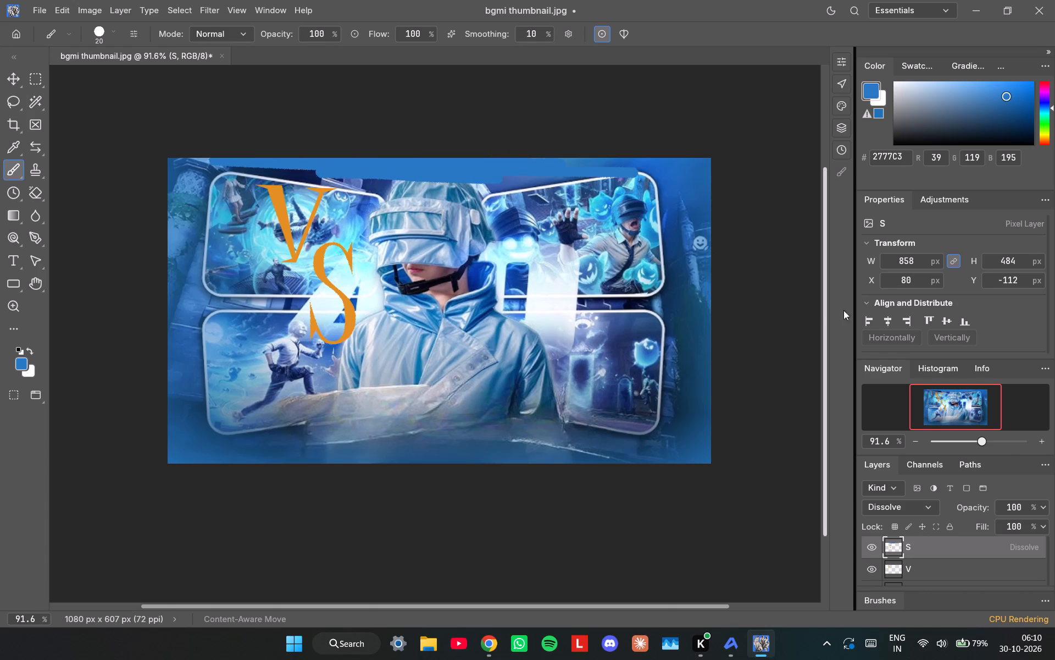
{"action": "left_click_drag", "start_coordinate": [340, 164], "coordinate": [404, 182]}
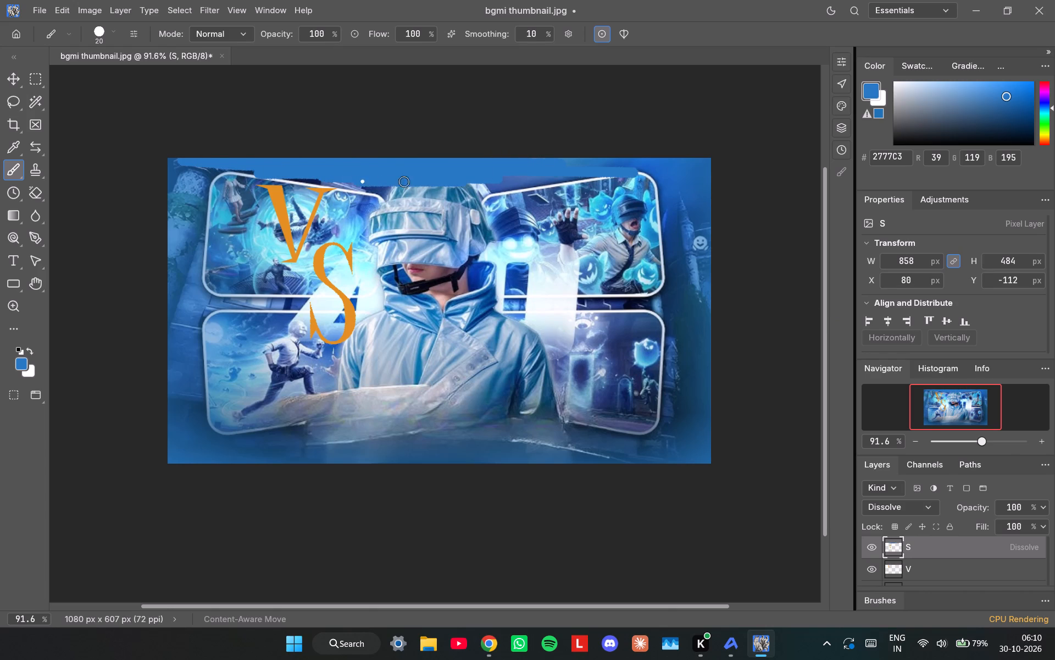
{"action": "left_click_drag", "start_coordinate": [404, 182], "coordinate": [686, 167]}
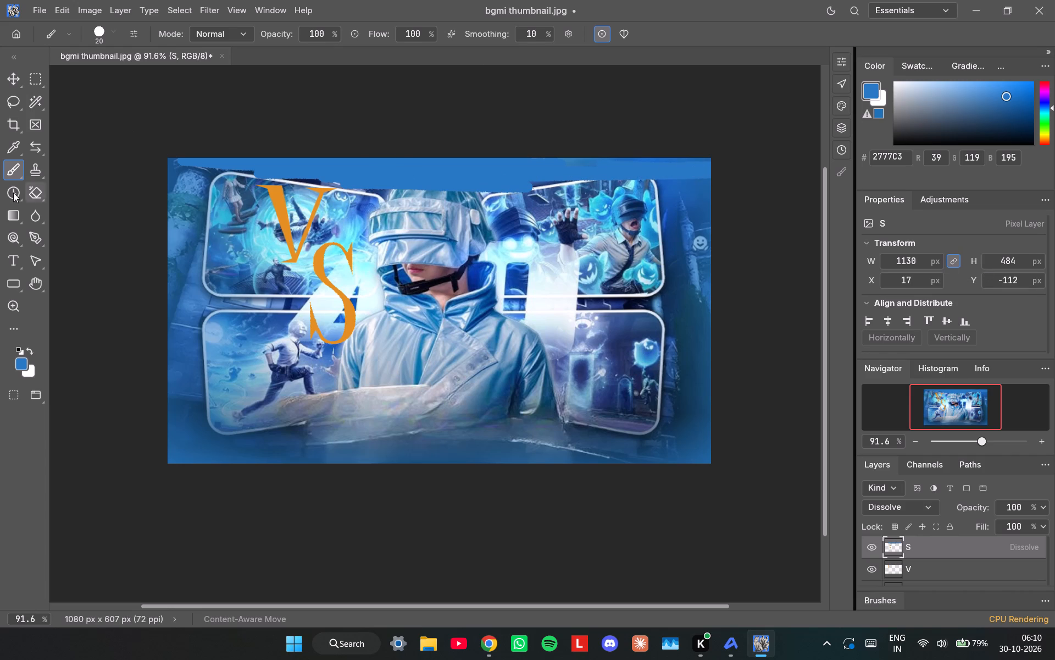
Move the orange V across the helmet to the character's other side, at about X 604 px, Y 88 px.
{"action": "left_click", "coordinate": [4, 80]}
{"action": "left_click", "coordinate": [332, 236]}
{"action": "left_click", "coordinate": [312, 227]}
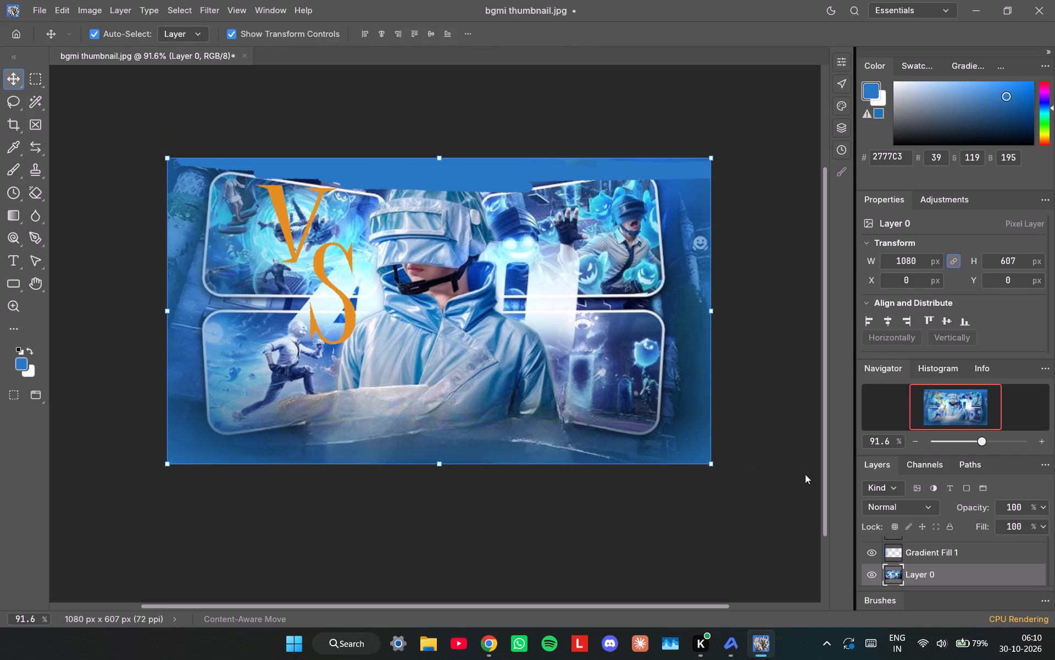
{"action": "scroll", "coordinate": [948, 549], "scroll_direction": "up", "scroll_amount": 4}
{"action": "left_click", "coordinate": [948, 557]}
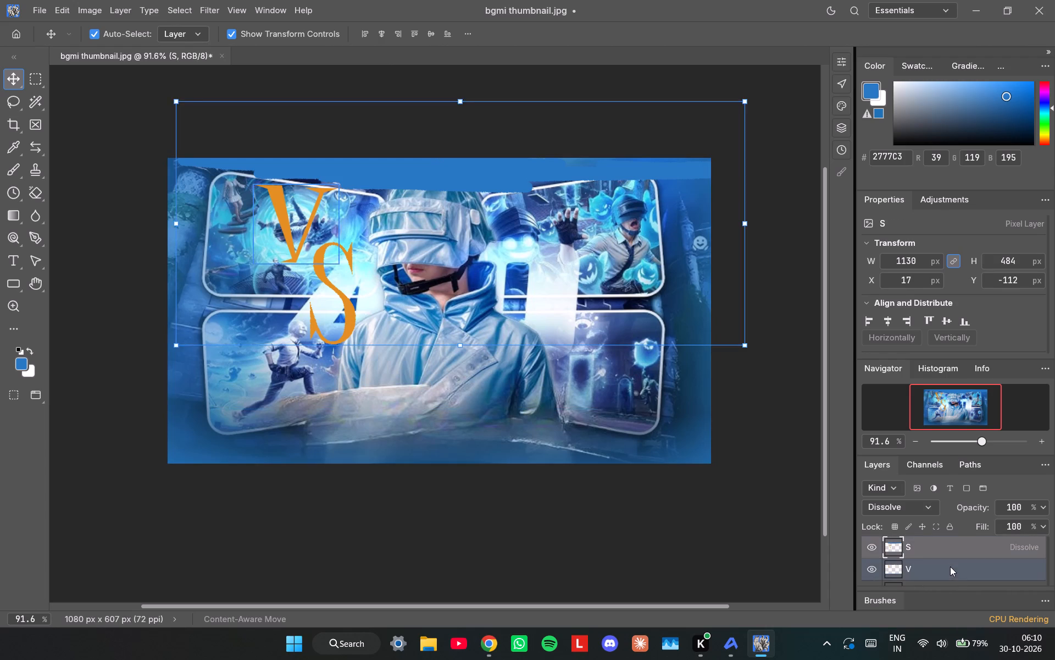
{"action": "left_click", "coordinate": [950, 566]}
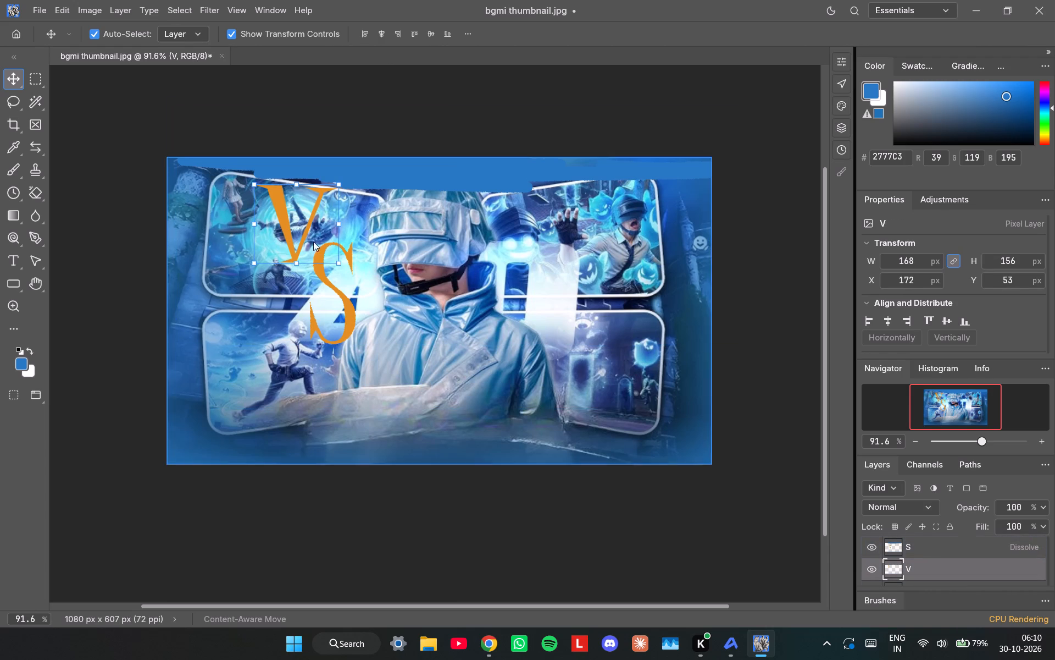
{"action": "left_click_drag", "start_coordinate": [297, 211], "coordinate": [302, 208]}
{"action": "left_click", "coordinate": [297, 219]}
{"action": "left_click_drag", "start_coordinate": [396, 219], "coordinate": [384, 221]}
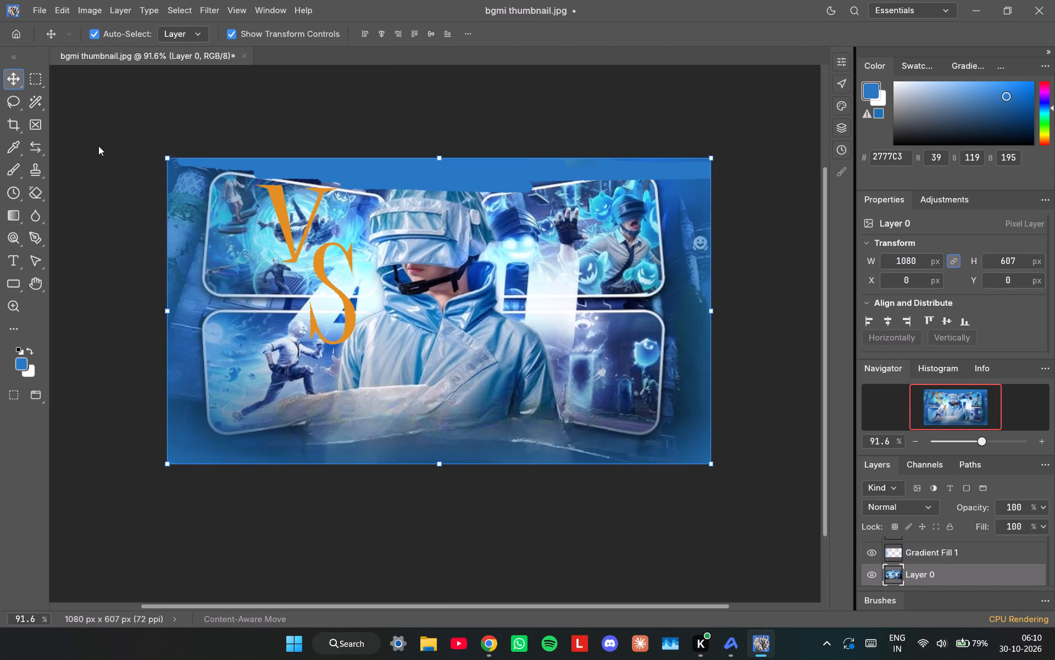
{"action": "left_click", "coordinate": [281, 212]}
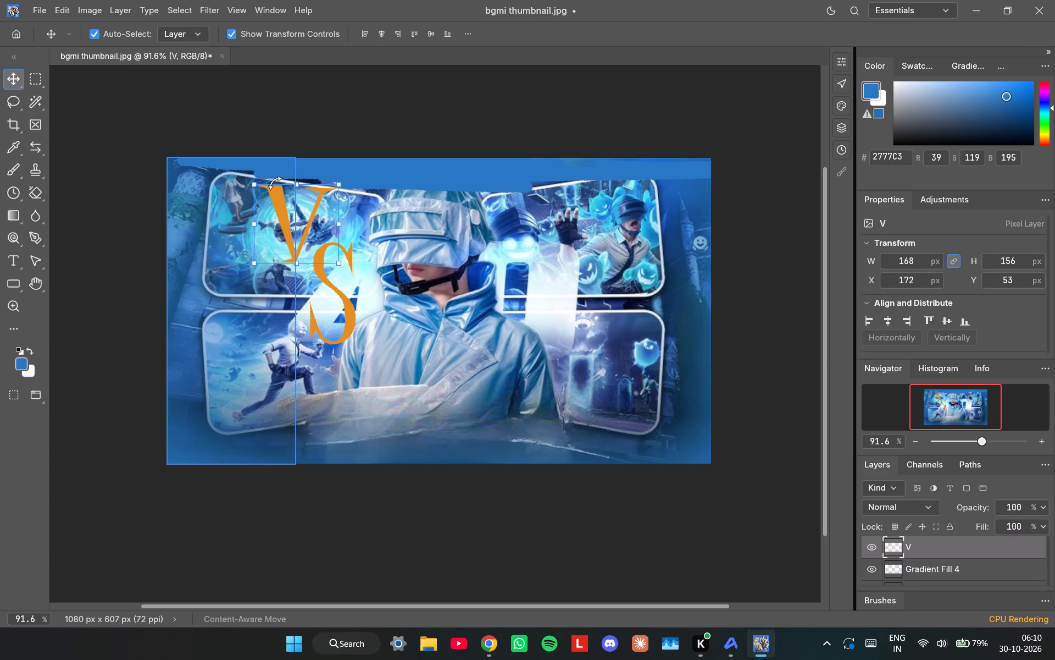
{"action": "left_click", "coordinate": [281, 195]}
{"action": "left_click_drag", "start_coordinate": [281, 195], "coordinate": [366, 217]}
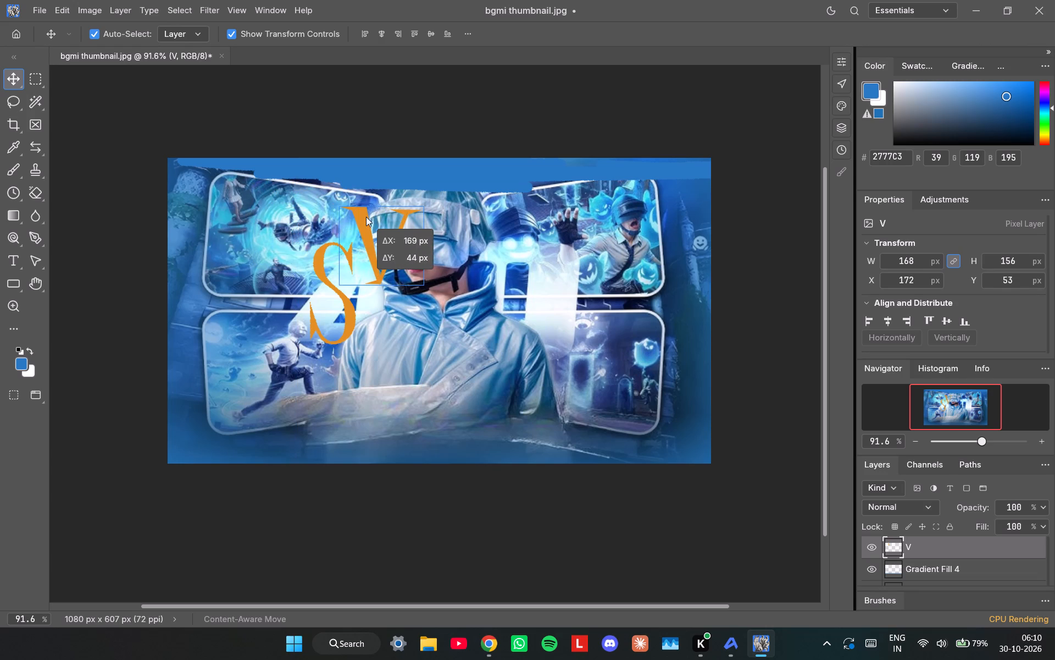
{"action": "left_click_drag", "start_coordinate": [366, 217], "coordinate": [491, 216]}
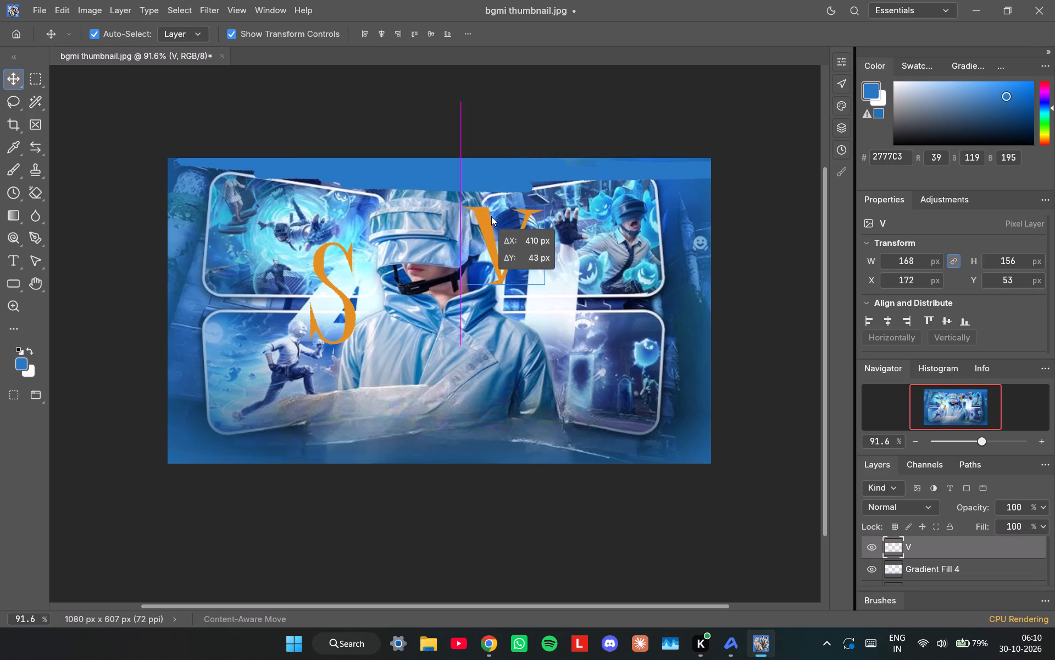
{"action": "left_click_drag", "start_coordinate": [491, 216], "coordinate": [498, 212]}
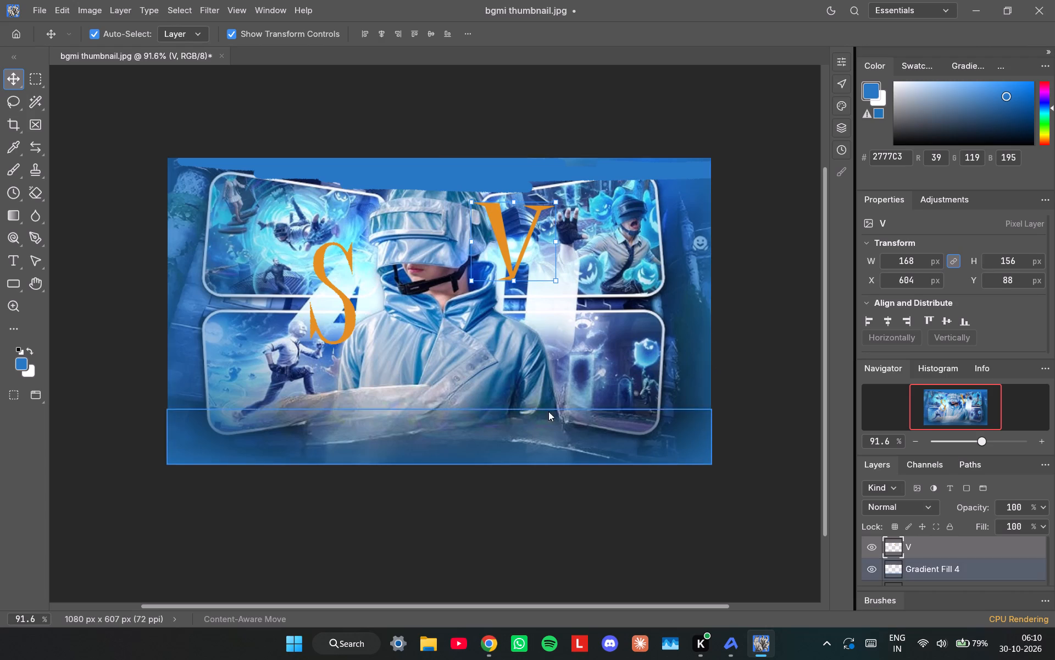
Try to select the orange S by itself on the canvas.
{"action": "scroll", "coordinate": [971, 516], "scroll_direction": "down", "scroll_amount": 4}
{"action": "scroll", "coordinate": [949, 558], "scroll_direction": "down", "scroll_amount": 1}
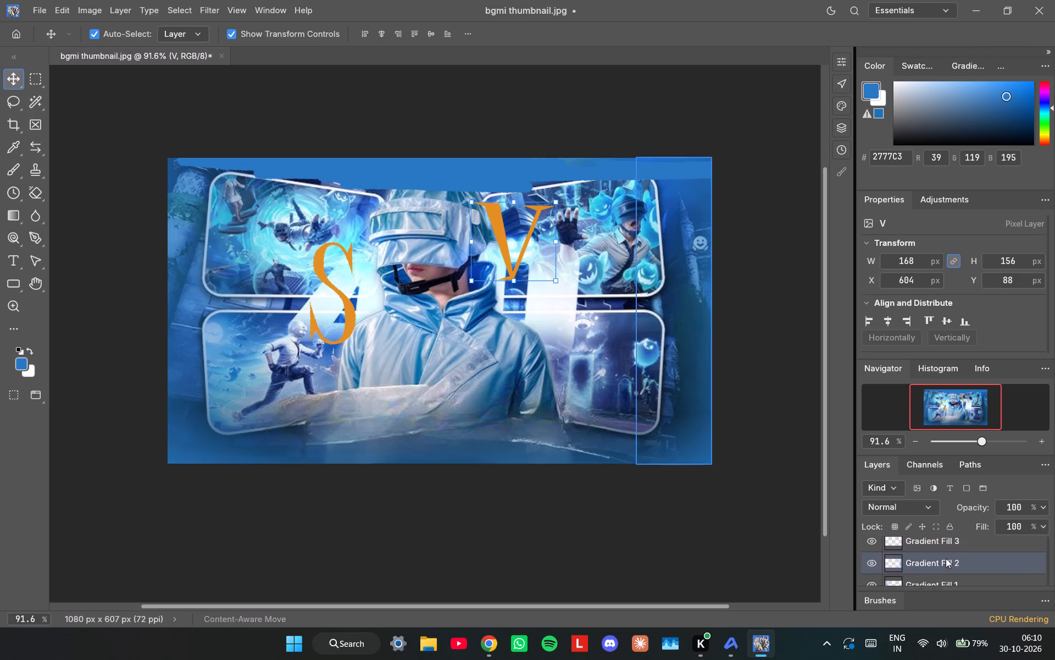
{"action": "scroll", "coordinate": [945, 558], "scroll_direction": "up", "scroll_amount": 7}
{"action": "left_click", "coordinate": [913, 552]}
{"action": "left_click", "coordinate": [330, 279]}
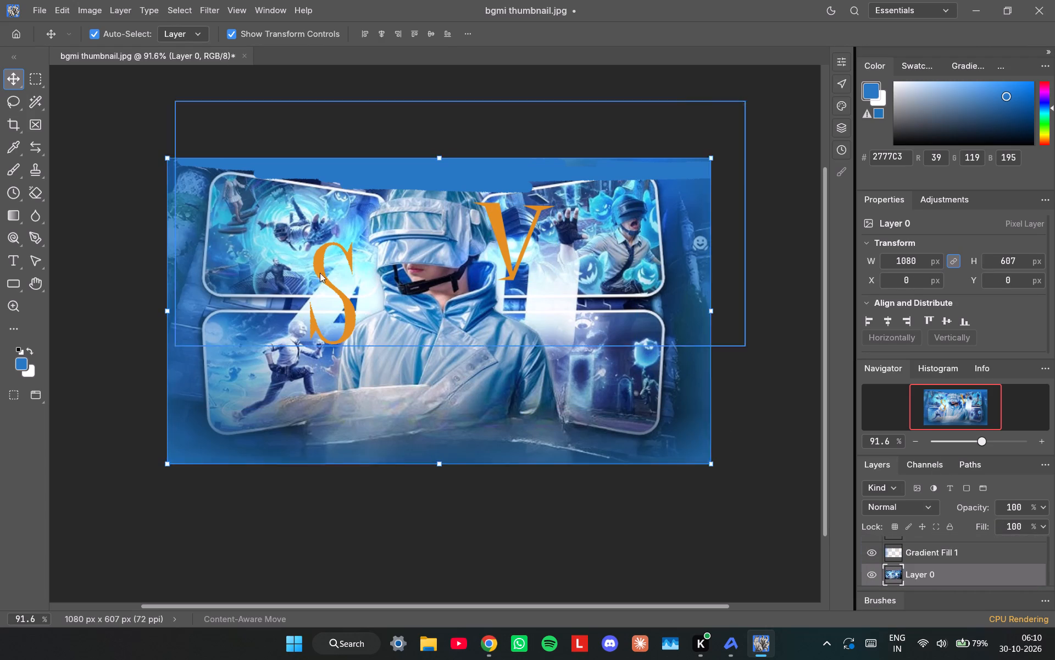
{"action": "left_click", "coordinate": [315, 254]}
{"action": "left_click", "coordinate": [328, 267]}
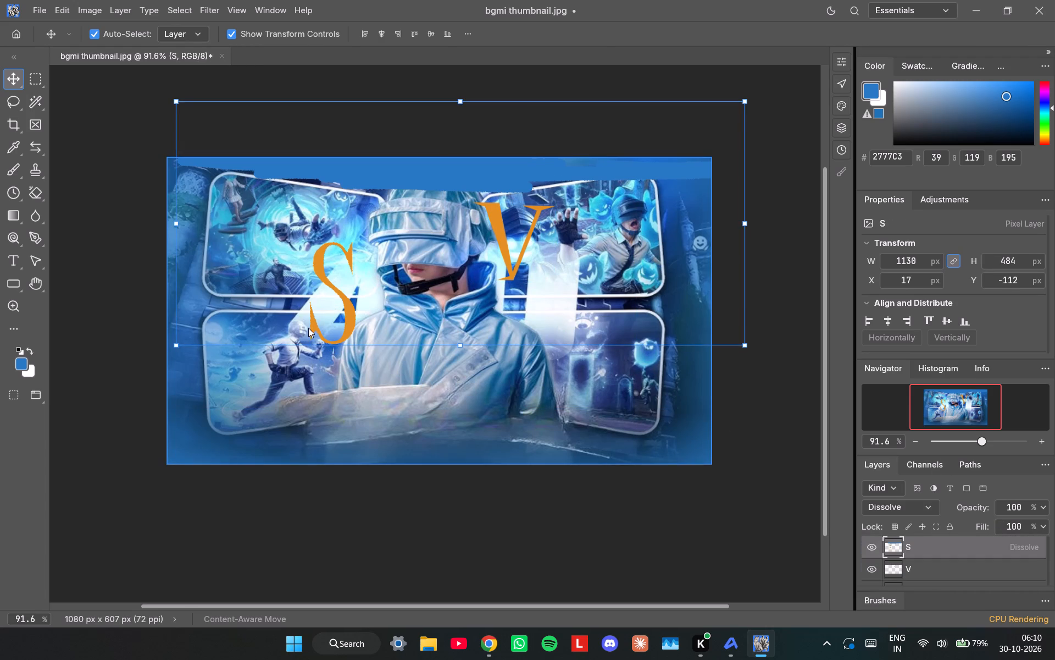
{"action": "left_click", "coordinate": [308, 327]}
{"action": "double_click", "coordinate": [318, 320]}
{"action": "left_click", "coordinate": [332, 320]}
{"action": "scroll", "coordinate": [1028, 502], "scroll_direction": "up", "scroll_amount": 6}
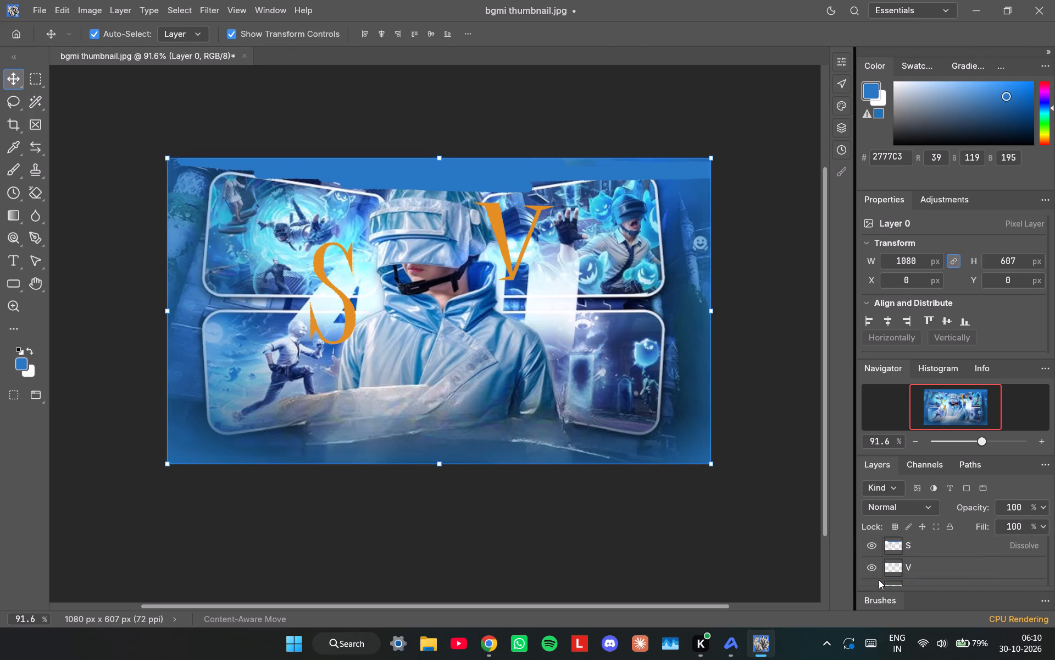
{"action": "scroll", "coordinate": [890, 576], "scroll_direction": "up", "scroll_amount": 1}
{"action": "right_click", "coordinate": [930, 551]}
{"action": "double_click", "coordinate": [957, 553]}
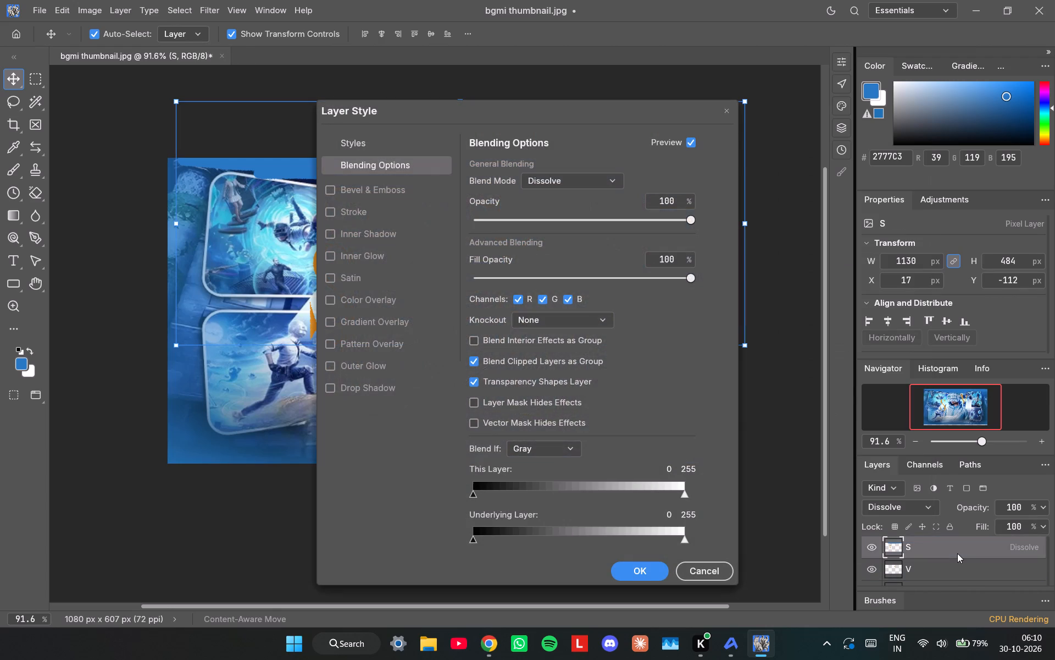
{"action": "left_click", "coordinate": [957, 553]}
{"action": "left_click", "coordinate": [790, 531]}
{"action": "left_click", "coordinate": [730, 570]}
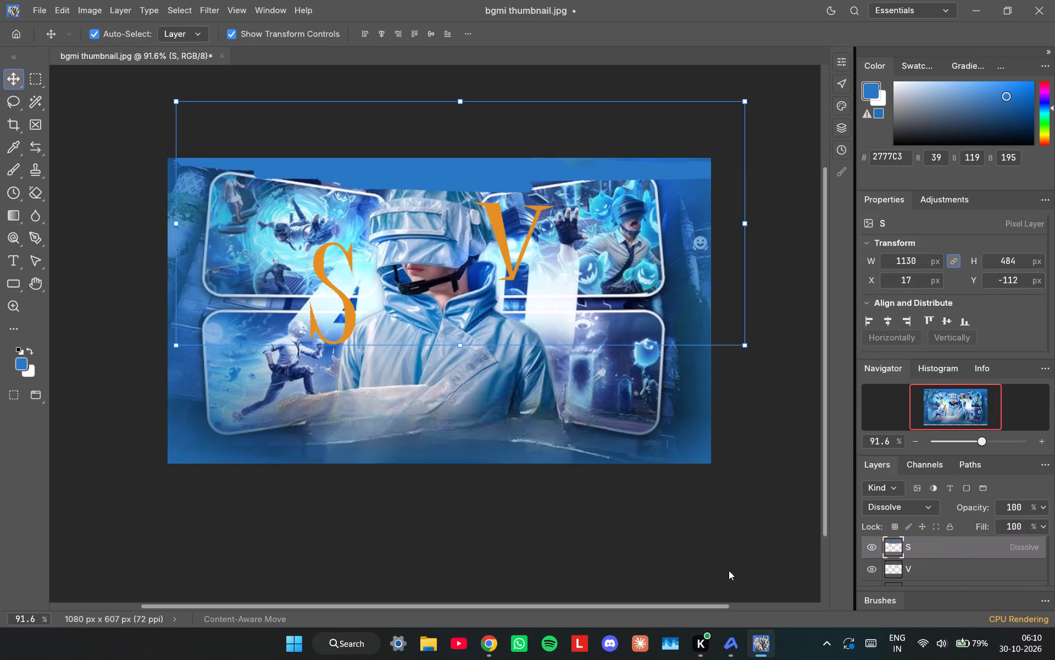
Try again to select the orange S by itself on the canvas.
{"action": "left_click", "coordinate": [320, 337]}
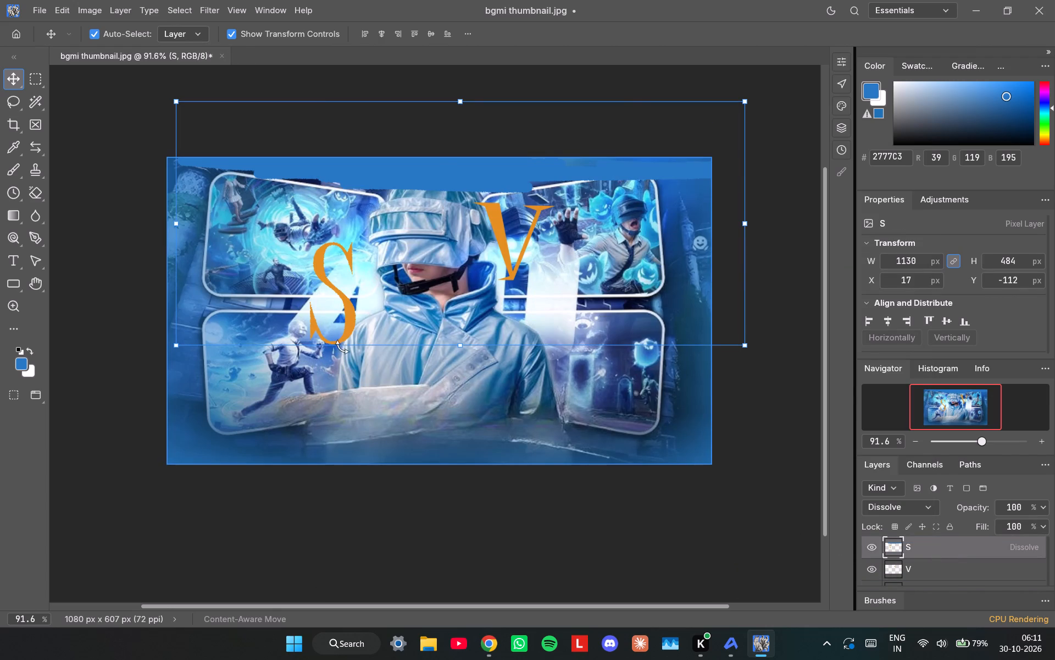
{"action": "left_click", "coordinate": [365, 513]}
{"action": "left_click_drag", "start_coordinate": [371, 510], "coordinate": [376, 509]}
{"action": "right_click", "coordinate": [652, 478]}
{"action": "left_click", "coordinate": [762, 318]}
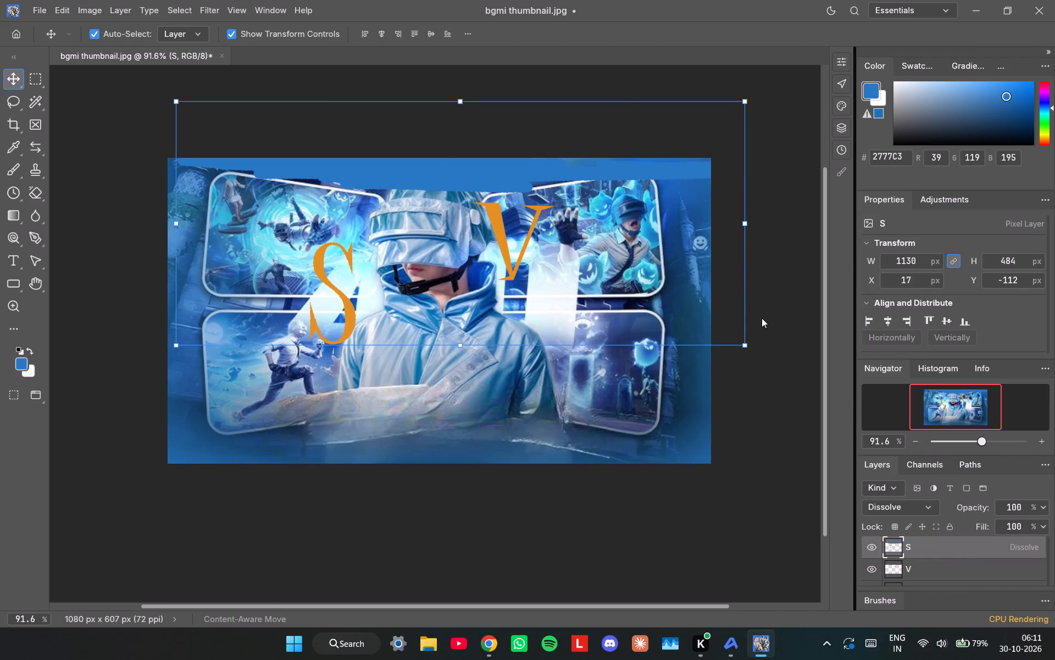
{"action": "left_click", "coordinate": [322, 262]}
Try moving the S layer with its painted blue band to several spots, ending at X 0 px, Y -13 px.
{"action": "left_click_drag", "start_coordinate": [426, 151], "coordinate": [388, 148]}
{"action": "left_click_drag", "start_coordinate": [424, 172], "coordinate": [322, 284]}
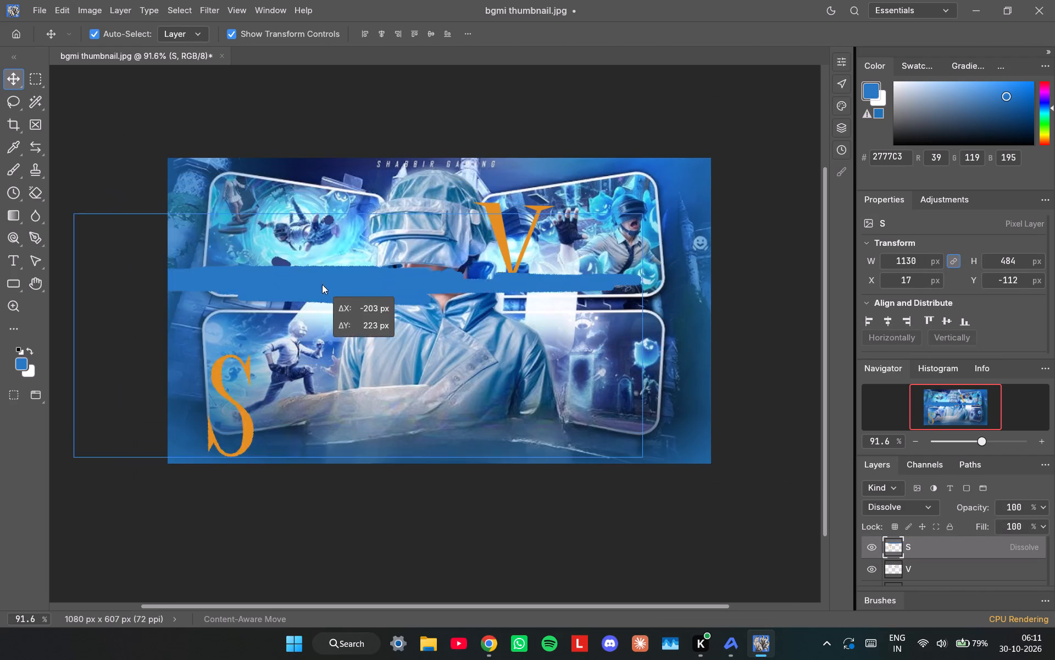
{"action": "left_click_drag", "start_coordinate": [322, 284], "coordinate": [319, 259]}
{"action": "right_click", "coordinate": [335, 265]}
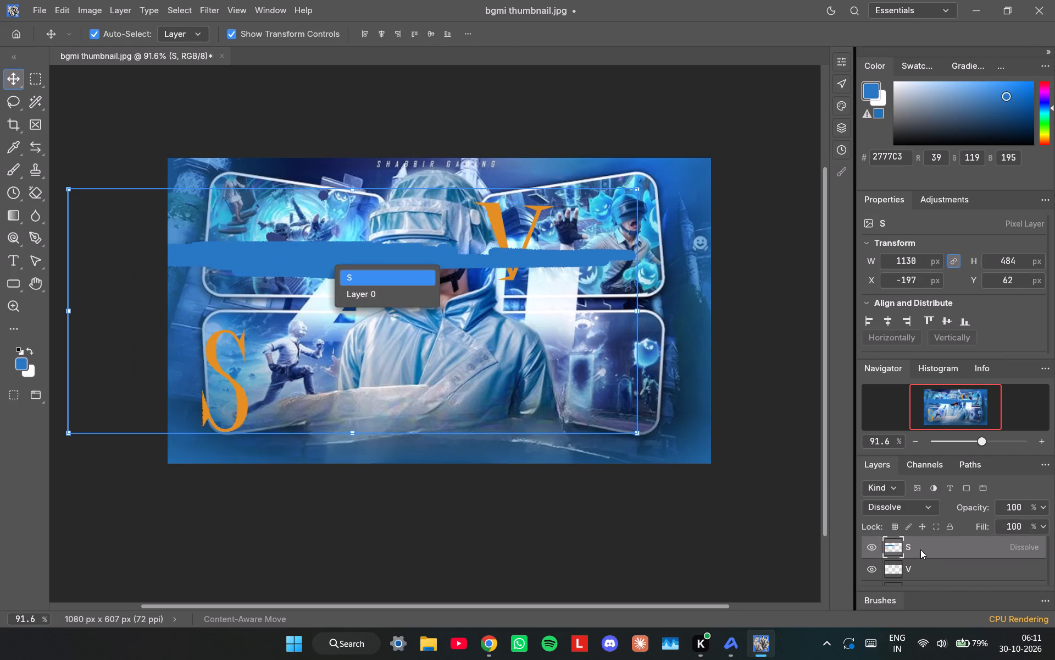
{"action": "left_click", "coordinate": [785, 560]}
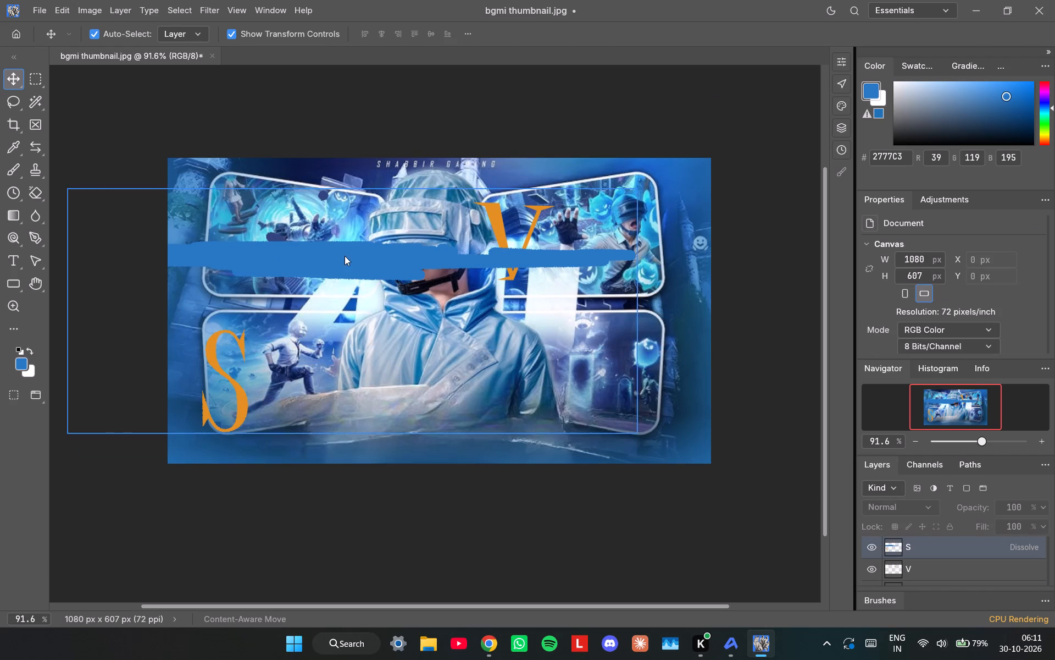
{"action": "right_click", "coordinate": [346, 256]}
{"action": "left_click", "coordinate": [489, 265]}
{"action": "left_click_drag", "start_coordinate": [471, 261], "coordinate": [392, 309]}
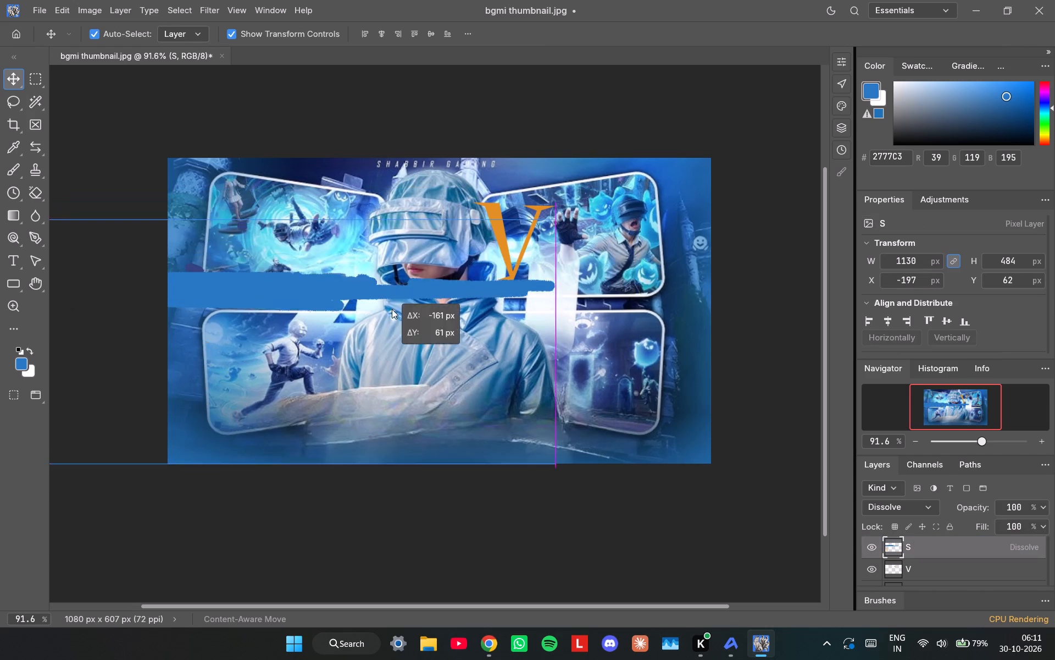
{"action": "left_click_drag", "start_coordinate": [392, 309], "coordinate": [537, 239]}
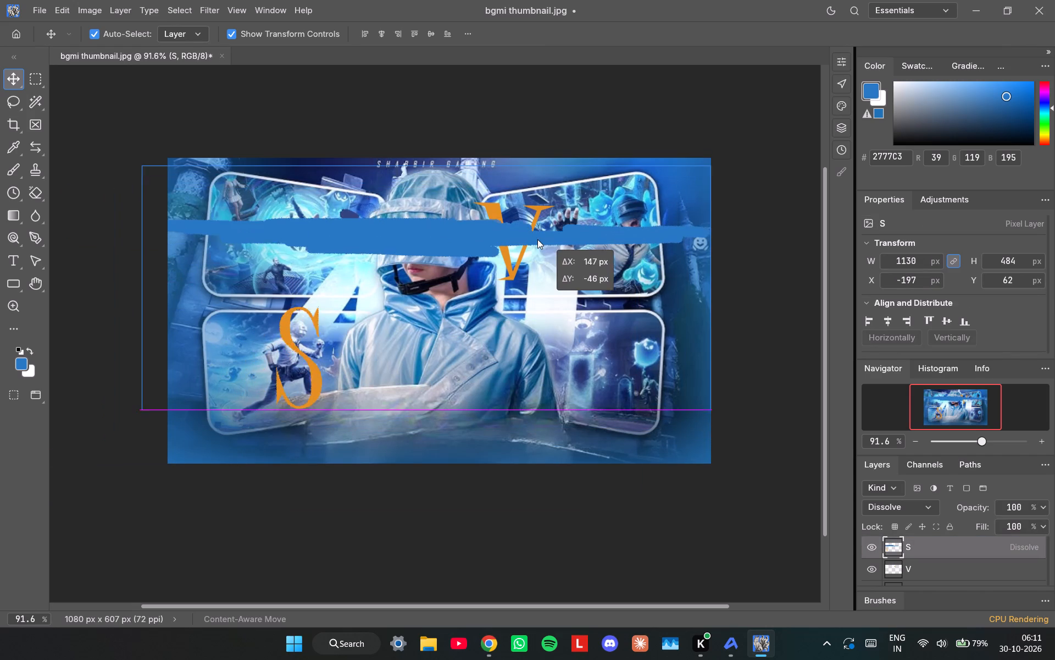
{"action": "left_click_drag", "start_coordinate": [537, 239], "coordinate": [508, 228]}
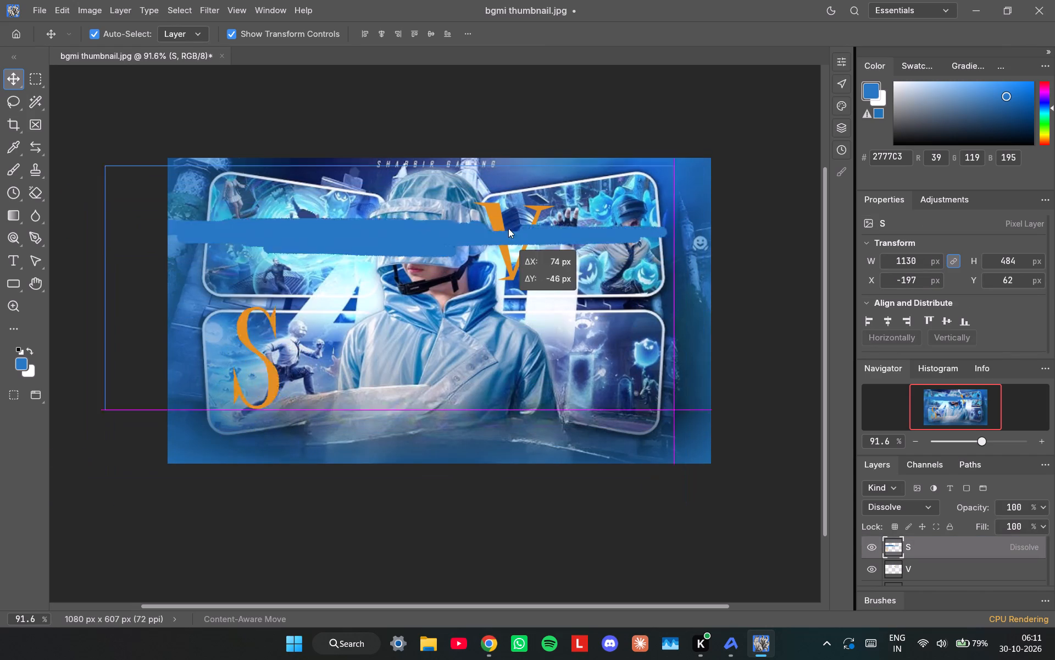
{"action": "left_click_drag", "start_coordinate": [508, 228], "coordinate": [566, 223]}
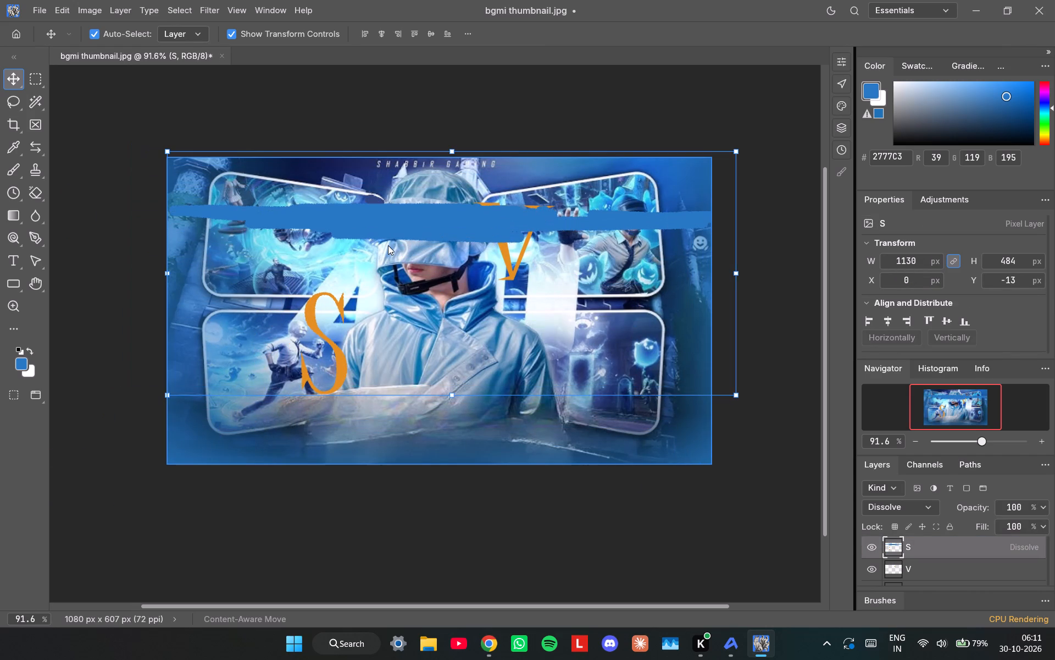
Undo the letter and layer moves and the 2777C3 strokes along the top edge, back to the earliest available state.
{"action": "key", "text": "ctrl+z"}
{"action": "key", "text": "ctrl+z"}
{"action": "key", "text": "ctrl+z"}
{"action": "key", "text": "ctrl+z"}
{"action": "key", "text": "ctrl+z"}
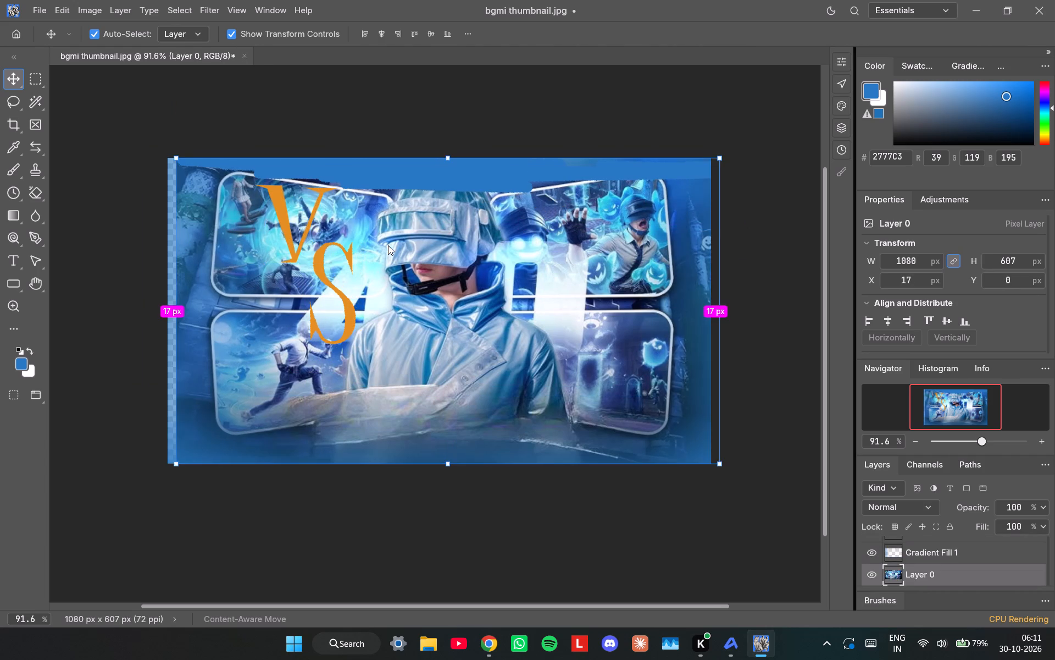
{"action": "key", "text": "ctrl+z"}
{"action": "key", "text": "ctrl+z"}
{"action": "key", "text": "ctrl+z"}
{"action": "key", "text": "ctrl+z"}
{"action": "key", "text": "ctrl+z"}
{"action": "key", "text": "ctrl+z"}
{"action": "key", "text": "ctrl+z"}
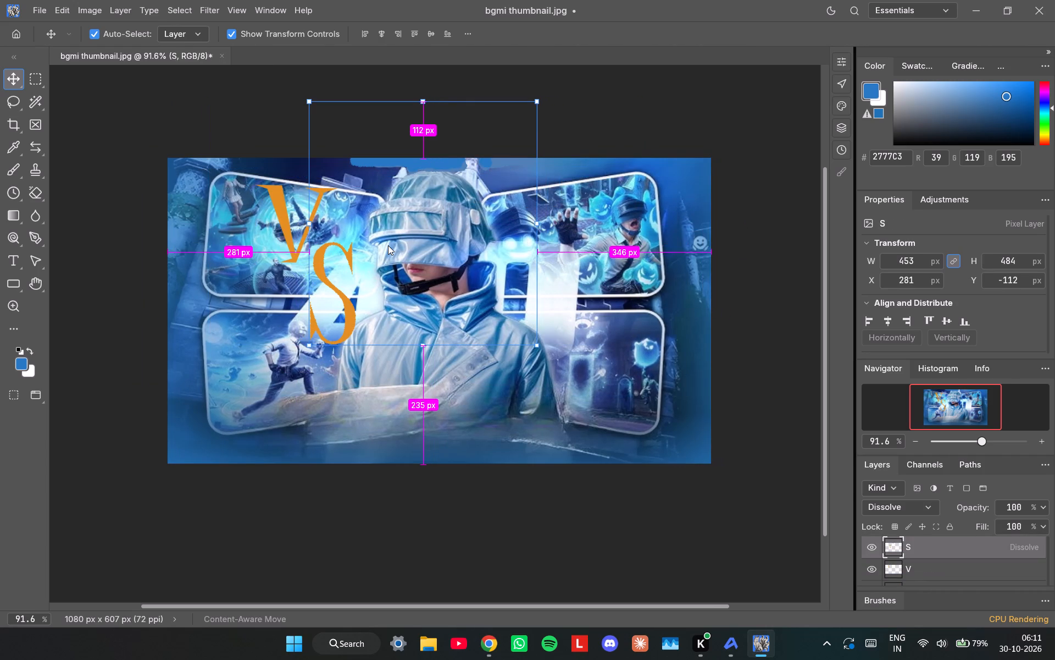
{"action": "key", "text": "ctrl+z"}
{"action": "key", "text": "ctrl+z"}
{"action": "key", "text": "ctrl+z"}
{"action": "key", "text": "ctrl+z"}
{"action": "key", "text": "ctrl+z"}
{"action": "key", "text": "ctrl+z"}
{"action": "key", "text": "ctrl+z"}
{"action": "key", "text": "ctrl+z"}
{"action": "key", "text": "ctrl+z"}
{"action": "key", "text": "ctrl+z"}
{"action": "key", "text": "ctrl+z"}
{"action": "key", "text": "ctrl+z"}
{"action": "key", "text": "ctrl+z"}
{"action": "key", "text": "ctrl+z"}
{"action": "key", "text": "ctrl+z"}
{"action": "key", "text": "ctrl+z"}
{"action": "key", "text": "ctrl+z"}
{"action": "key", "text": "ctrl+z"}
{"action": "key", "text": "ctrl+z"}
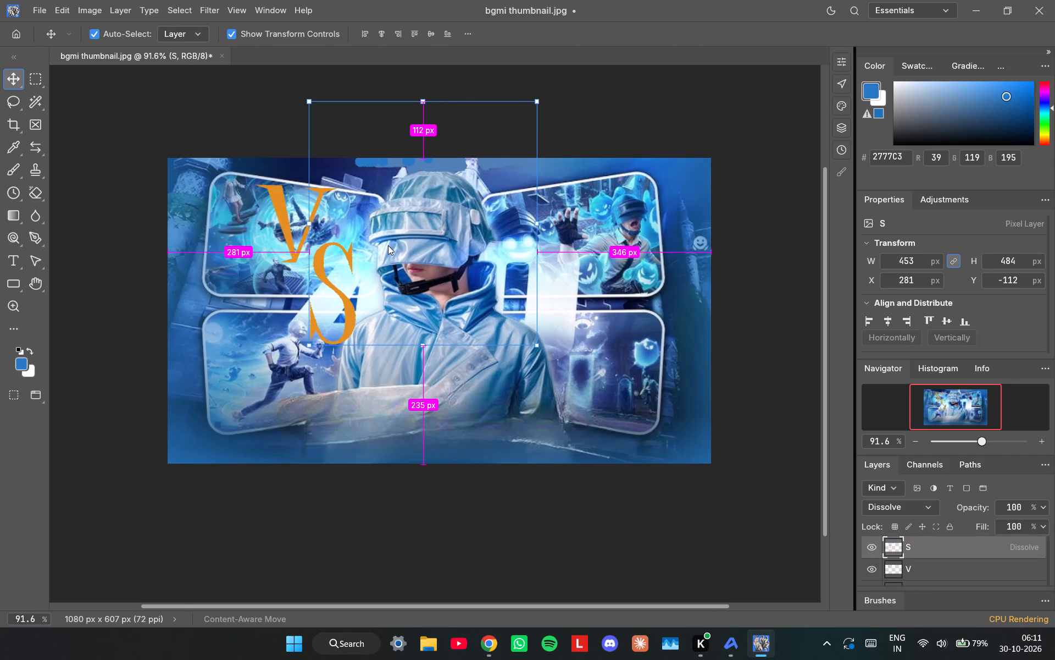
{"action": "key", "text": "ctrl+z"}
{"action": "key", "text": "ctrl+z"}
{"action": "key", "text": "ctrl+z"}
{"action": "key", "text": "ctrl+z"}
{"action": "key", "text": "ctrl+z"}
{"action": "key", "text": "ctrl+z"}
{"action": "key", "text": "ctrl+z"}
{"action": "key", "text": "ctrl+z"}
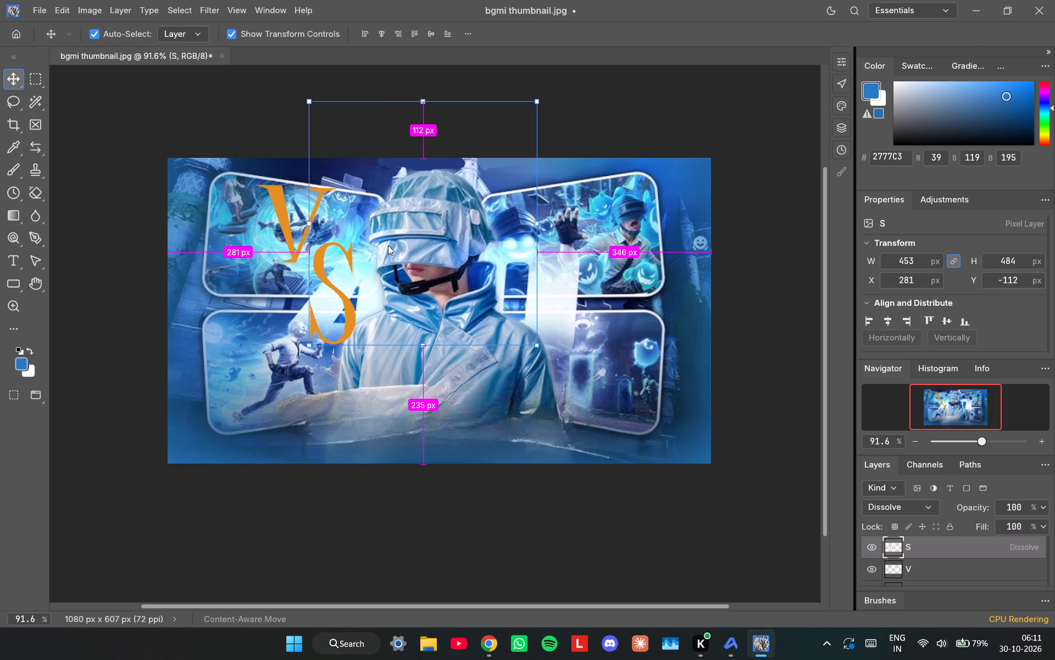
{"action": "key", "text": "ctrl+z"}
{"action": "key", "text": "ctrl+z"}
{"action": "key", "text": "ctrl+z"}
{"action": "key", "text": "ctrl+z"}
{"action": "key", "text": "ctrl+z"}
{"action": "key", "text": "ctrl+z"}
{"action": "key", "text": "ctrl+z"}
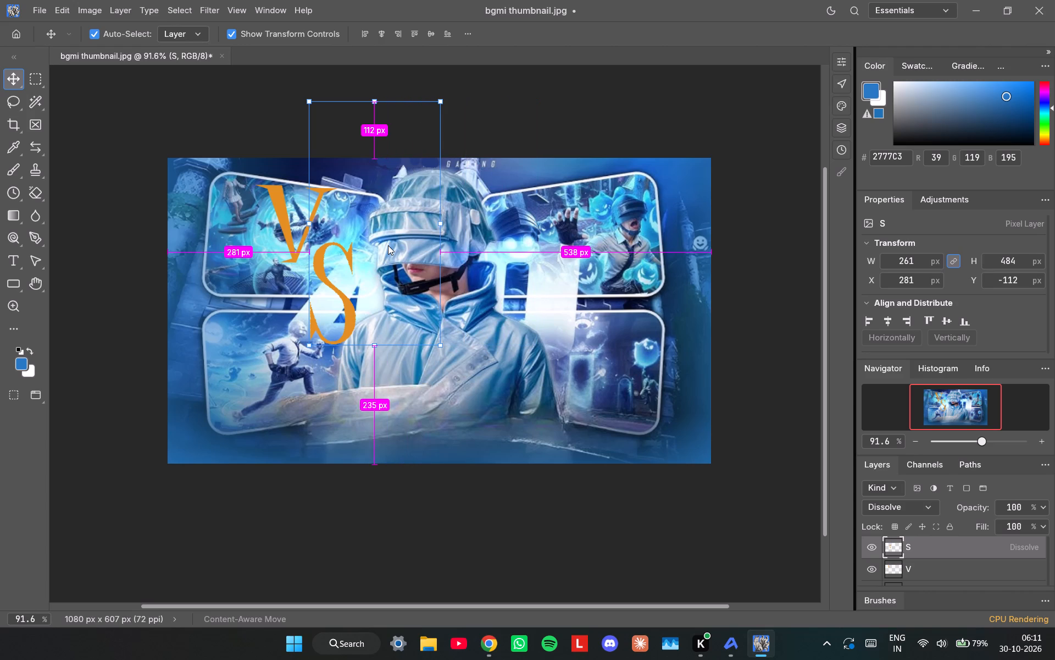
{"action": "key", "text": "ctrl+z"}
{"action": "key", "text": "ctrl+z"}
{"action": "key", "text": "ctrl+z"}
{"action": "key", "text": "ctrl+z"}
{"action": "key", "text": "ctrl+z"}
{"action": "key", "text": "ctrl+z"}
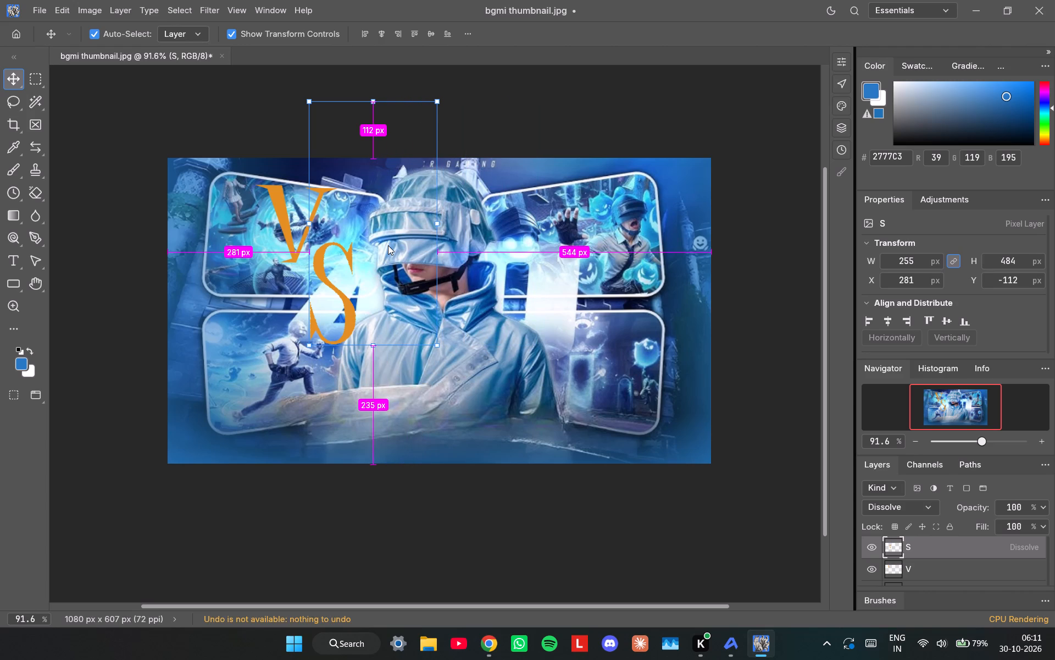
{"action": "key", "text": "ctrl+z"}
{"action": "key", "text": "ctrl+z"}
{"action": "key", "text": "ctrl+z"}
{"action": "key", "text": "ctrl+z"}
{"action": "key", "text": "ctrl+z"}
{"action": "key", "text": "ctrl+z"}
{"action": "key", "text": "ctrl+z"}
{"action": "key", "text": "ctrl+z"}
{"action": "key", "text": "ctrl+z"}
{"action": "key", "text": "ctrl+z"}
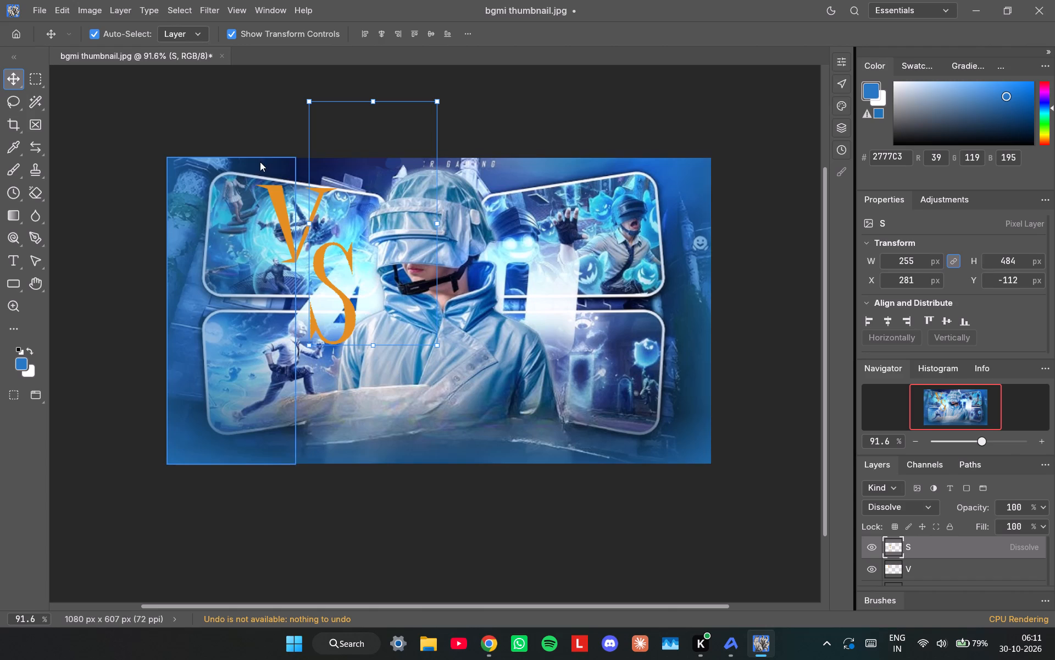
Sample dark blue 374782 beside the remaining title text and brush it over that text's first letters above the helmet.
{"action": "left_click", "coordinate": [7, 160]}
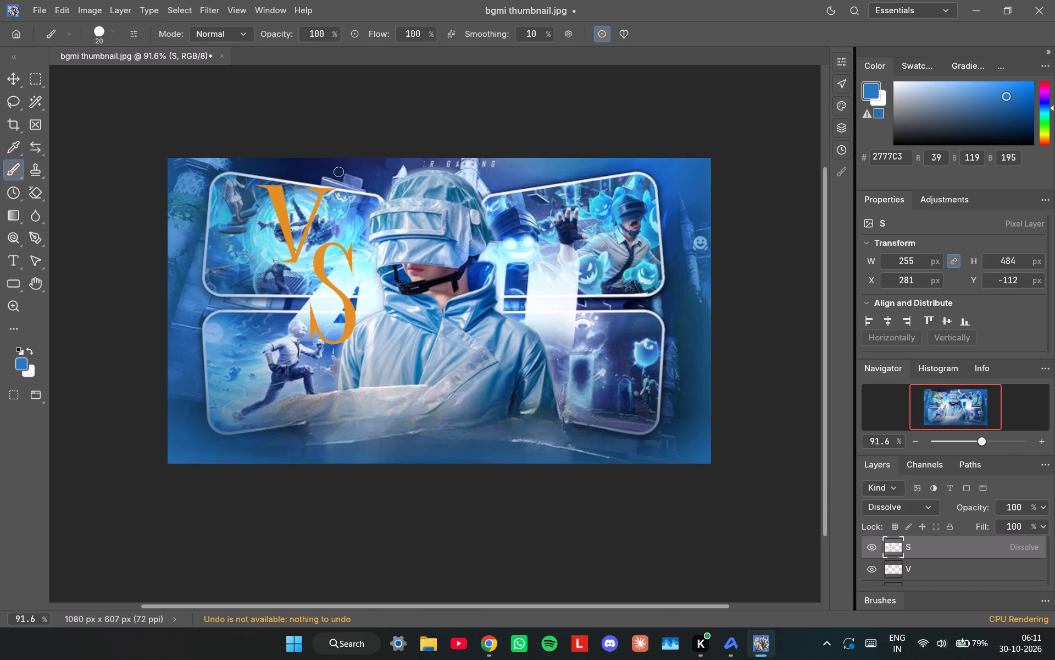
{"action": "left_click", "coordinate": [426, 163]}
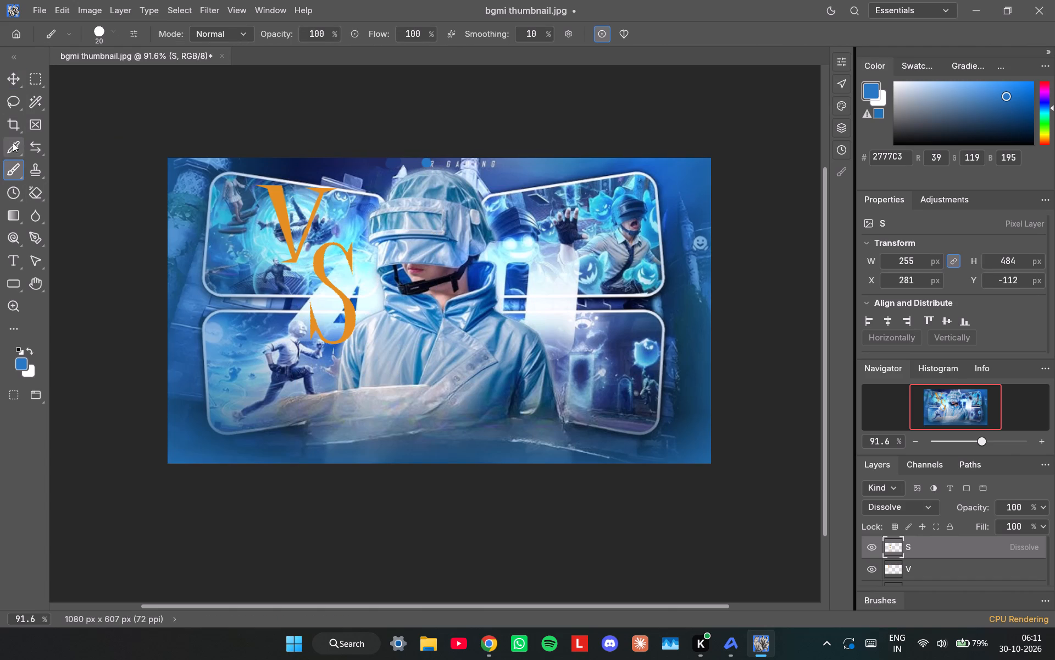
{"action": "left_click", "coordinate": [13, 142]}
{"action": "left_click", "coordinate": [440, 162]}
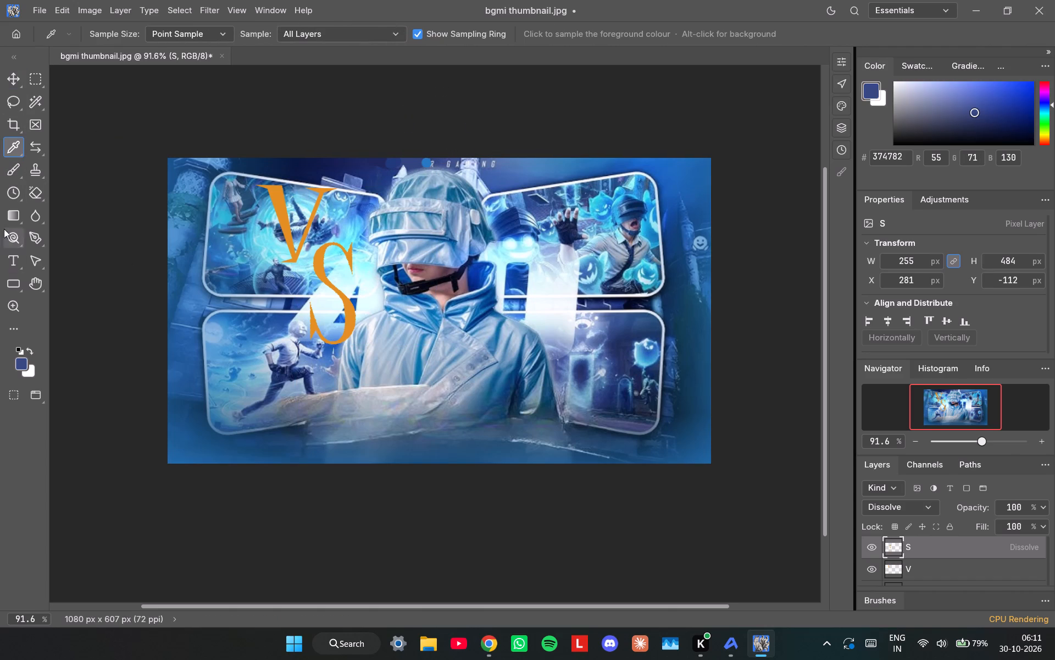
{"action": "left_click", "coordinate": [4, 170]}
{"action": "left_click_drag", "start_coordinate": [436, 164], "coordinate": [440, 163]}
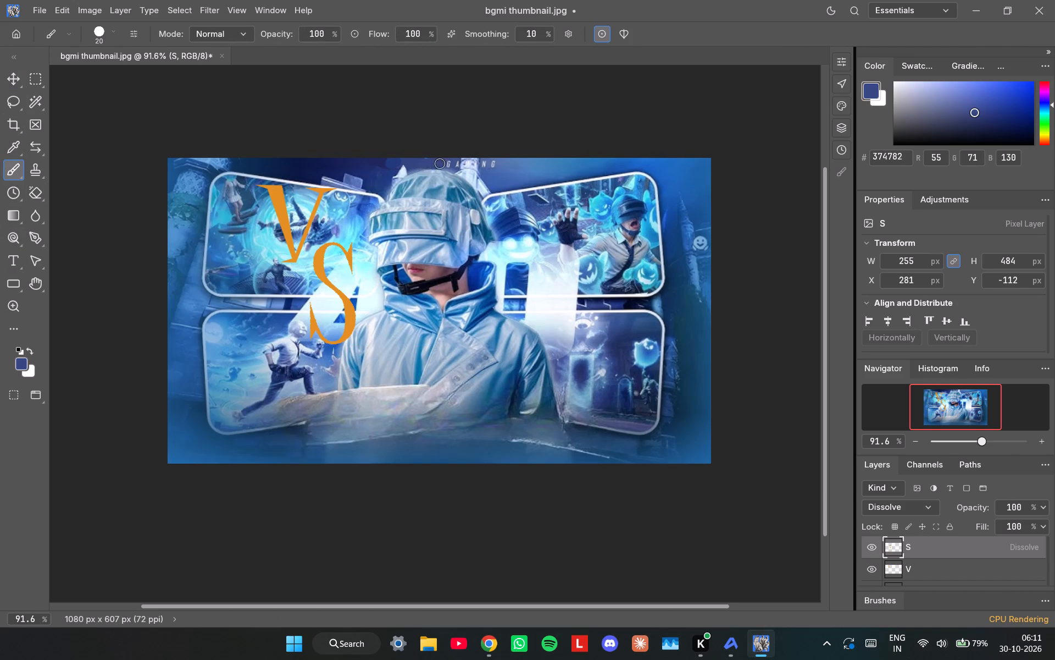
{"action": "left_click_drag", "start_coordinate": [440, 163], "coordinate": [447, 166]}
Sample blue 3F64AA near the end of the title and brush it over the title's last letters beside the spire.
{"action": "left_click", "coordinate": [9, 154]}
{"action": "left_click", "coordinate": [486, 171]}
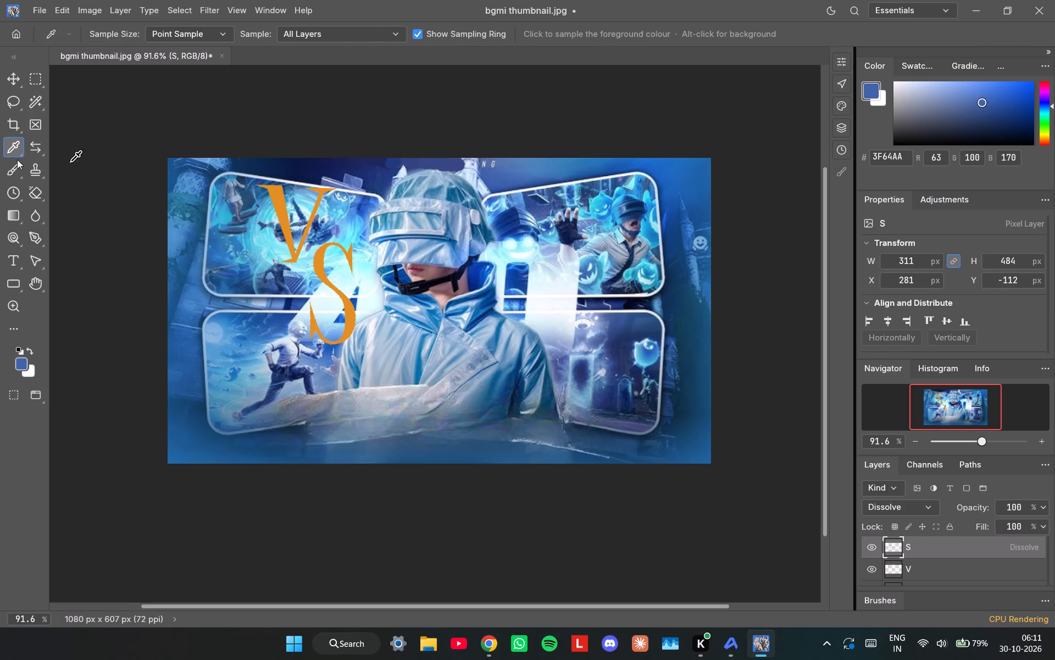
{"action": "left_click", "coordinate": [7, 172]}
{"action": "double_click", "coordinate": [488, 163]}
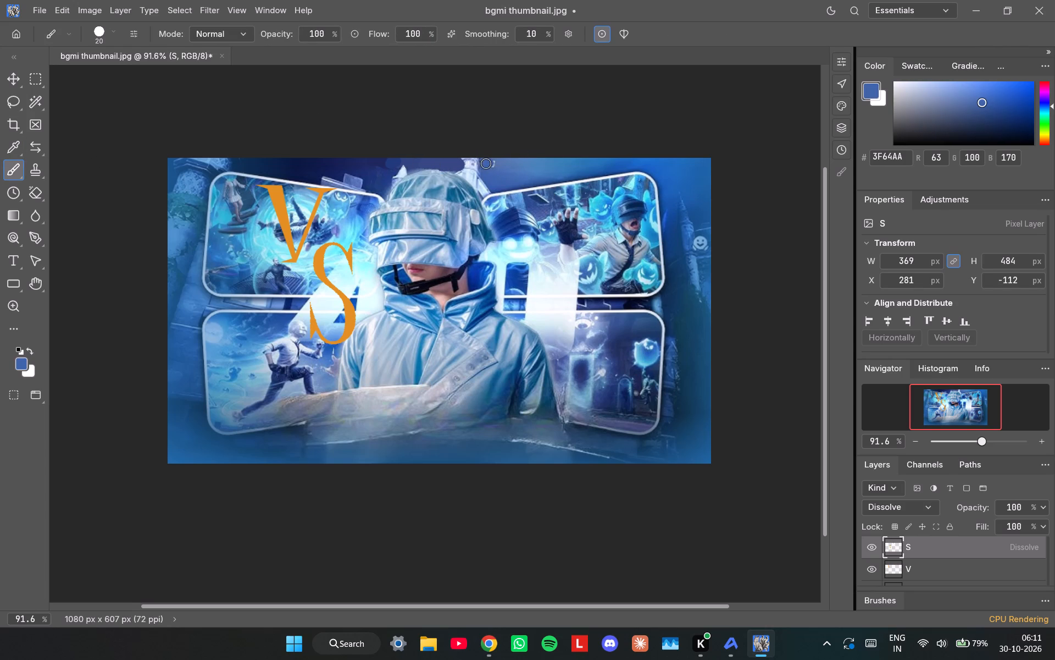
{"action": "left_click_drag", "start_coordinate": [486, 163], "coordinate": [493, 163]}
{"action": "left_click", "coordinate": [497, 163]}
Sample navy 1F285F from the background before the helmet and dab it over the patchy area beside the helmet's top.
{"action": "left_click", "coordinate": [11, 140]}
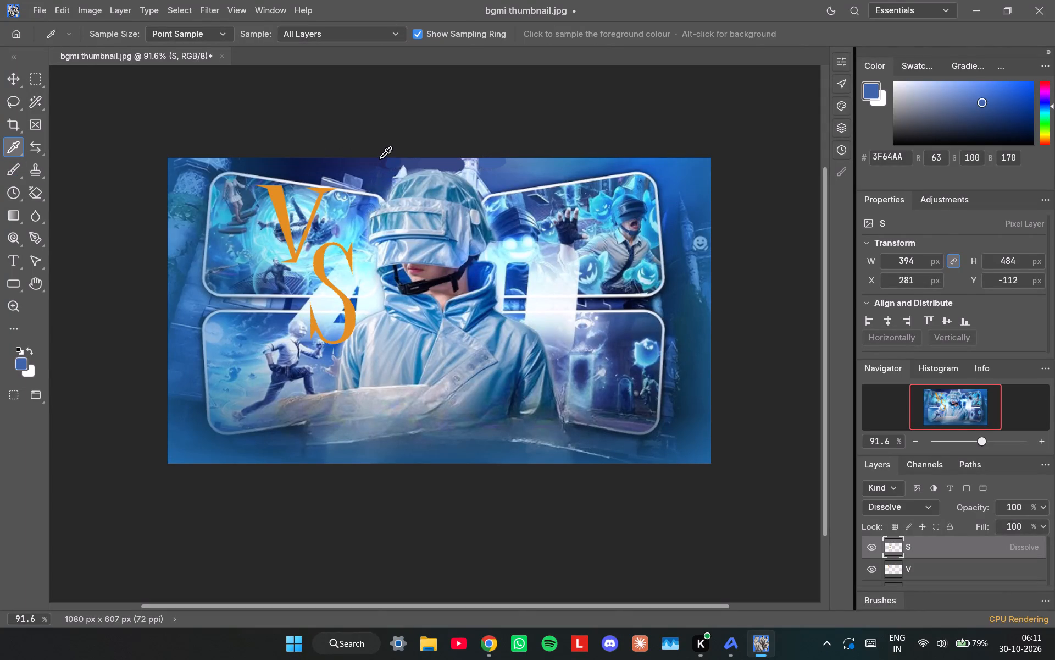
{"action": "left_click", "coordinate": [381, 163]}
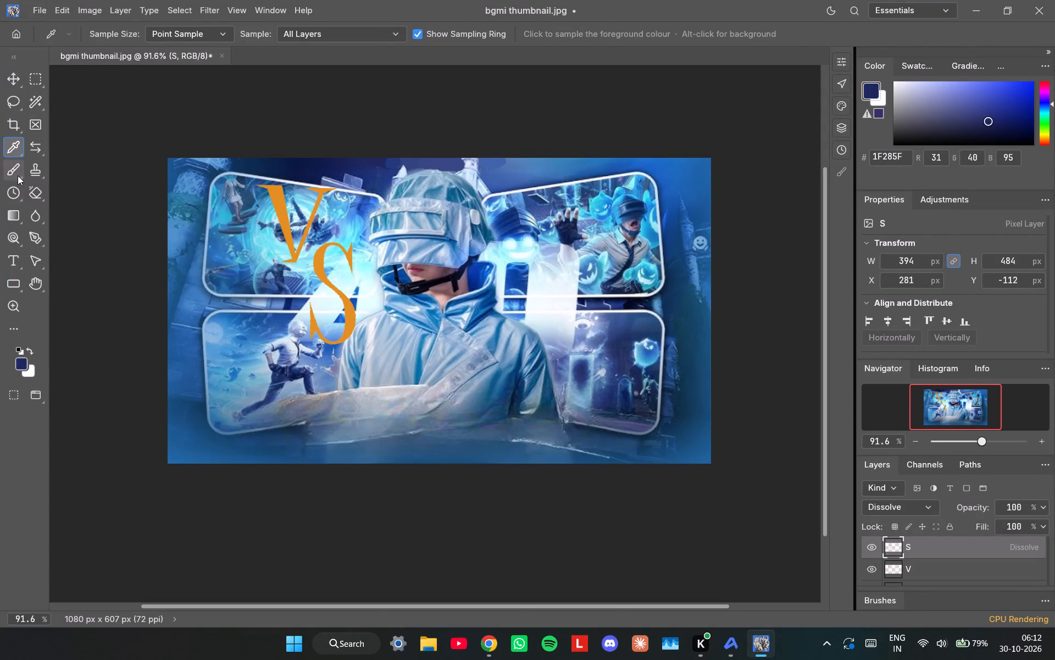
{"action": "left_click", "coordinate": [15, 175]}
{"action": "left_click", "coordinate": [389, 164]}
{"action": "left_click", "coordinate": [382, 164]}
{"action": "left_click", "coordinate": [393, 165]}
{"action": "left_click", "coordinate": [397, 162]}
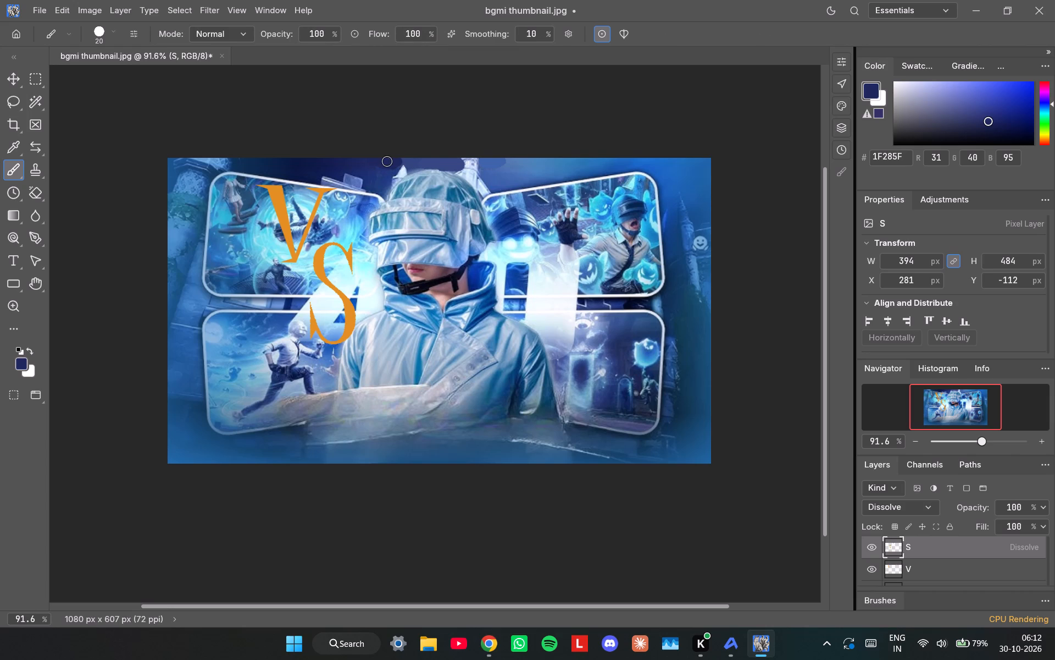
{"action": "left_click", "coordinate": [387, 161]}
{"action": "left_click", "coordinate": [382, 162]}
{"action": "left_click", "coordinate": [380, 169]}
{"action": "double_click", "coordinate": [379, 173]}
{"action": "left_click", "coordinate": [389, 170]}
{"action": "left_click", "coordinate": [385, 174]}
{"action": "double_click", "coordinate": [380, 175]}
{"action": "left_click", "coordinate": [392, 169]}
Sample lighter blue 5179AD just past the title's end and dab it over the painted patch beside the spire.
{"action": "left_click", "coordinate": [13, 152]}
{"action": "left_click", "coordinate": [510, 163]}
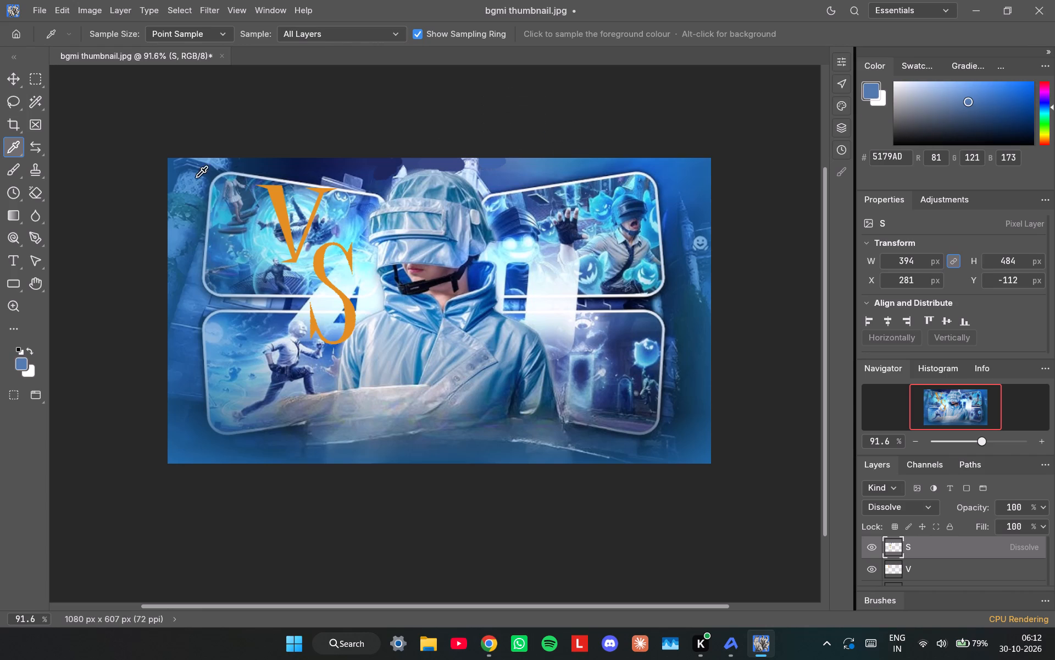
{"action": "left_click", "coordinate": [8, 166]}
{"action": "left_click", "coordinate": [506, 161]}
{"action": "left_click", "coordinate": [498, 163]}
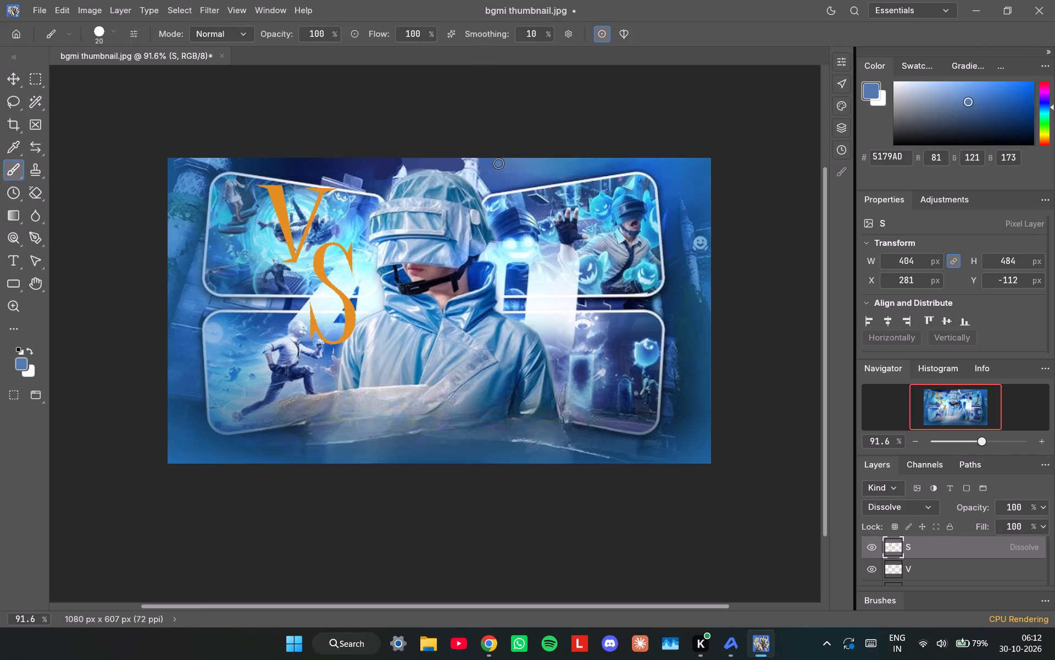
{"action": "left_click", "coordinate": [498, 163]}
{"action": "left_click", "coordinate": [490, 163]}
{"action": "left_click", "coordinate": [491, 165]}
{"action": "left_click", "coordinate": [485, 160]}
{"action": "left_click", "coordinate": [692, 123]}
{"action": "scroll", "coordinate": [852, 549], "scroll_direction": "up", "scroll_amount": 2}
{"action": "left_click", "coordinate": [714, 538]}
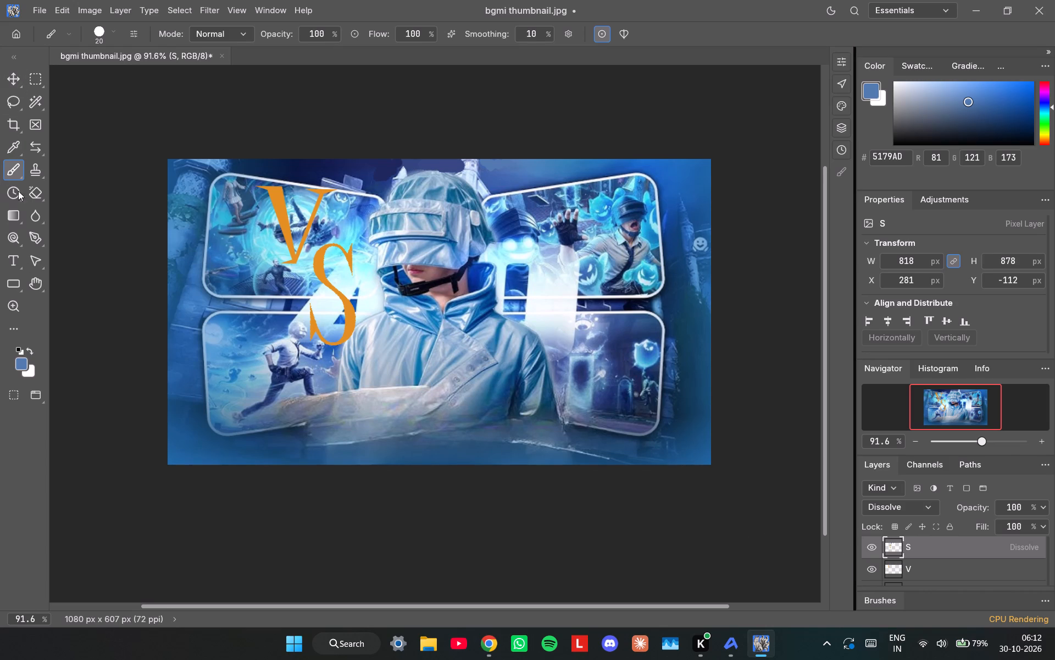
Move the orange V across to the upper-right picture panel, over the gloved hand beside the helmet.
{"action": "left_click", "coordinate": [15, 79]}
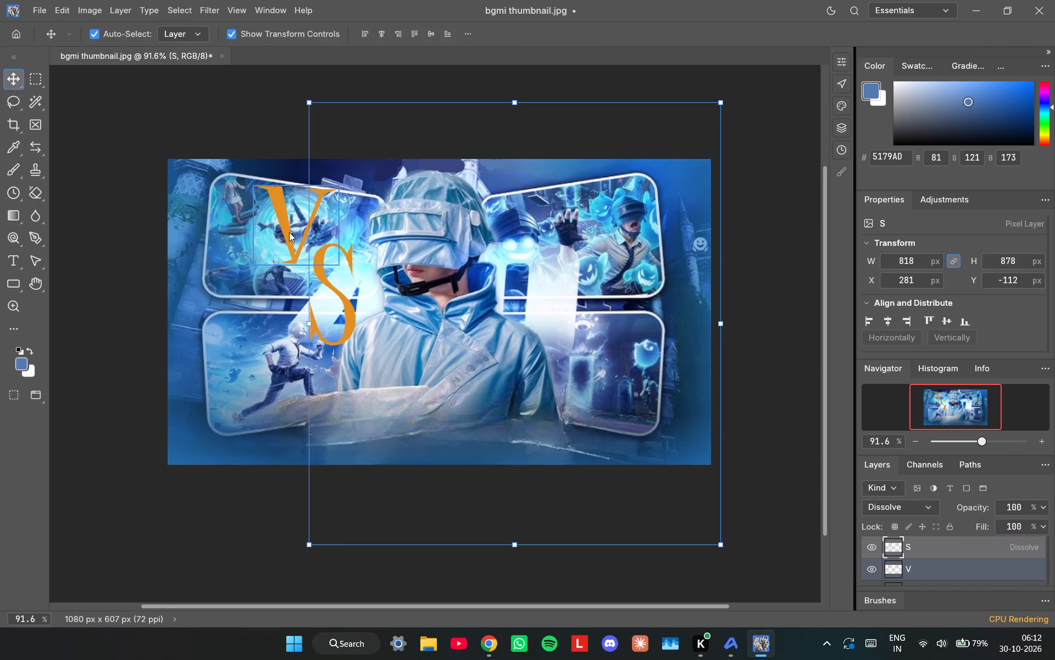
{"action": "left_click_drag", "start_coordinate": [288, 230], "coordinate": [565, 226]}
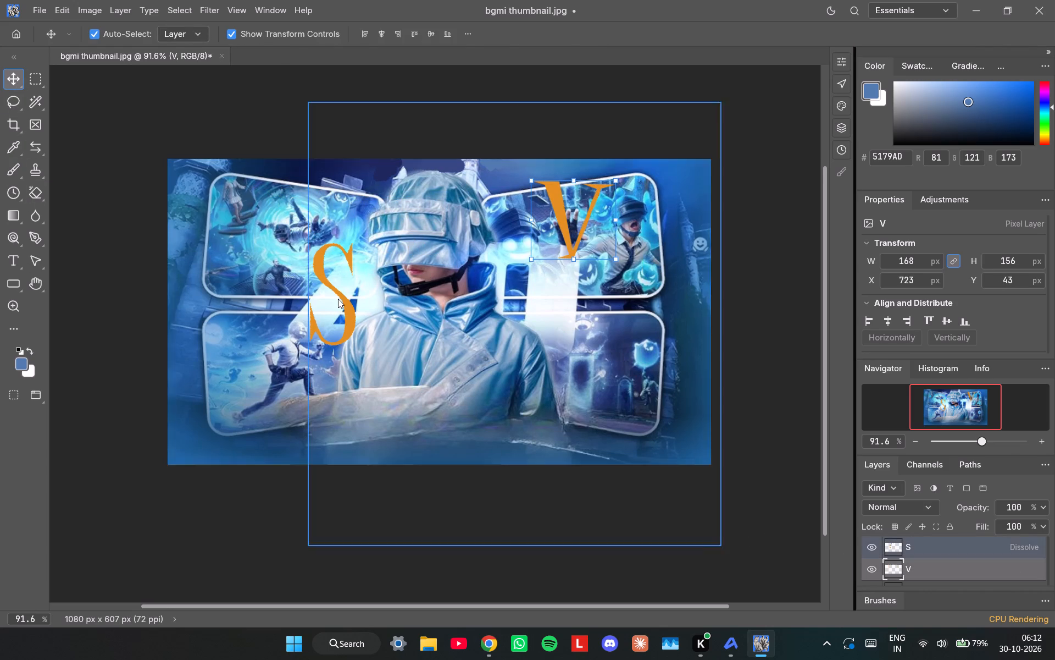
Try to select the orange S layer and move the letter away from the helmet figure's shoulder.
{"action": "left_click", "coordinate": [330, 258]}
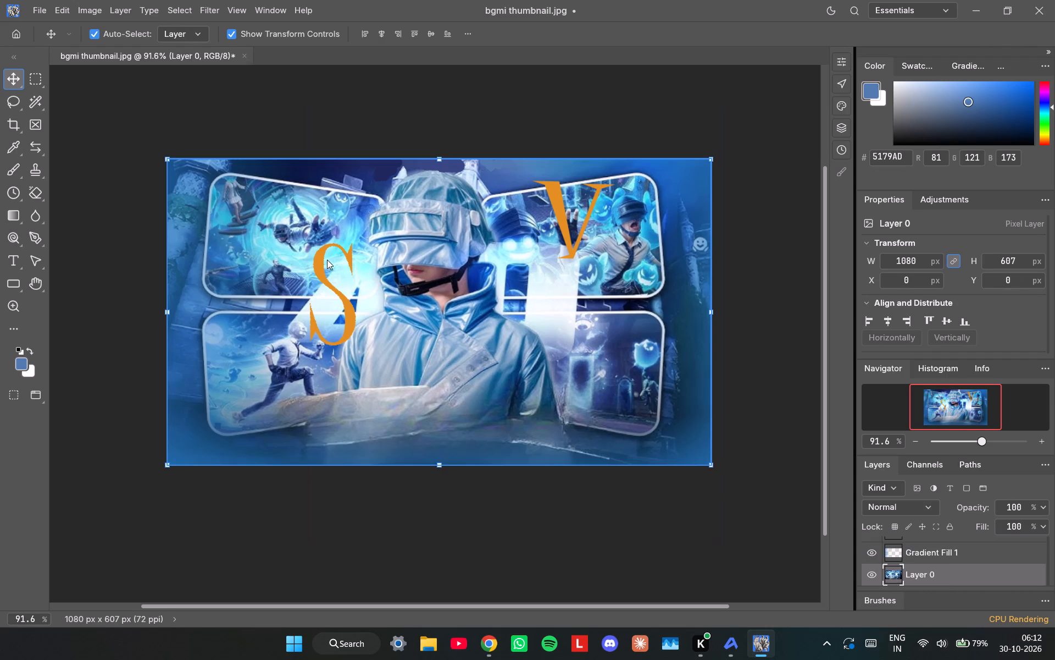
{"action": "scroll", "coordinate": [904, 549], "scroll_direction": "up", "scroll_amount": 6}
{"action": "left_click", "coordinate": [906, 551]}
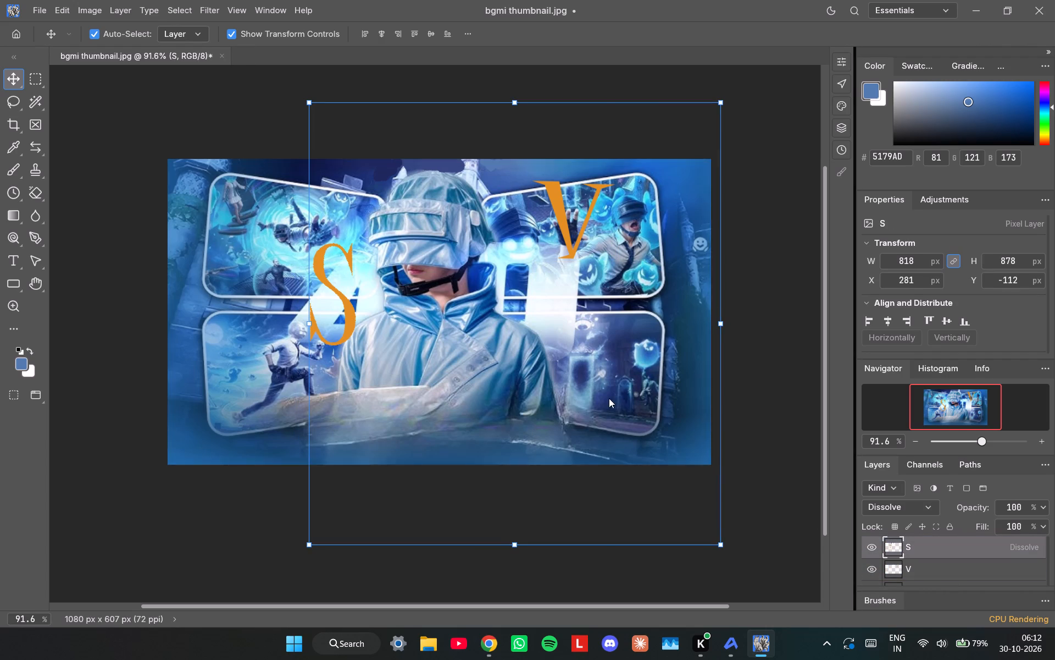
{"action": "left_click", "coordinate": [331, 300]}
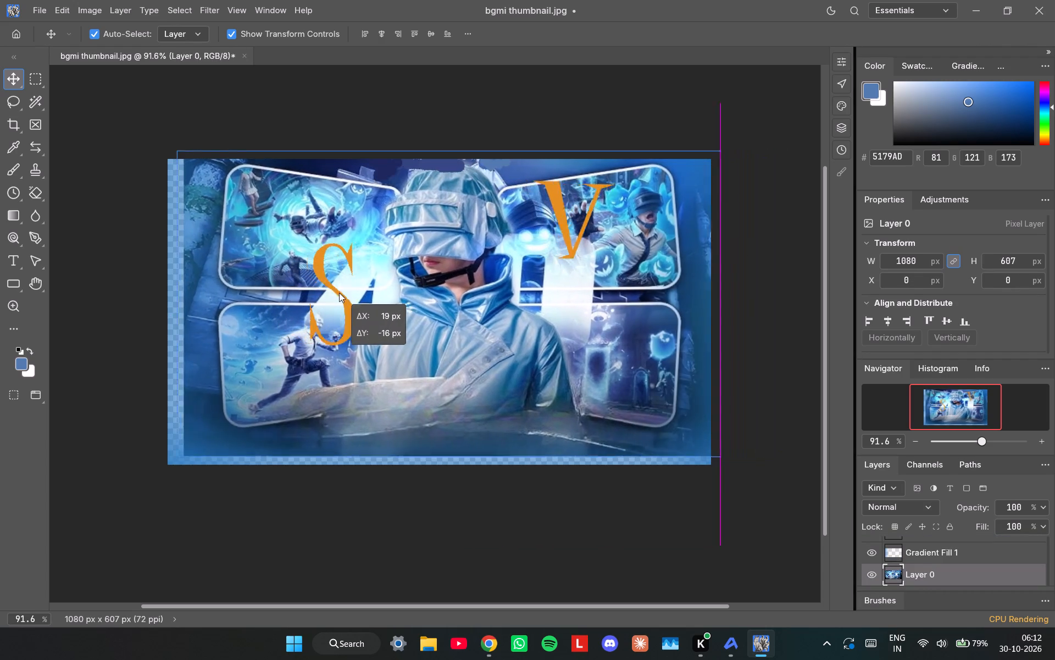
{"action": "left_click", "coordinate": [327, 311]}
Move the orange V back onto the upper-left picture panel, diagonally above the S, and deselect it.
{"action": "left_click", "coordinate": [565, 224]}
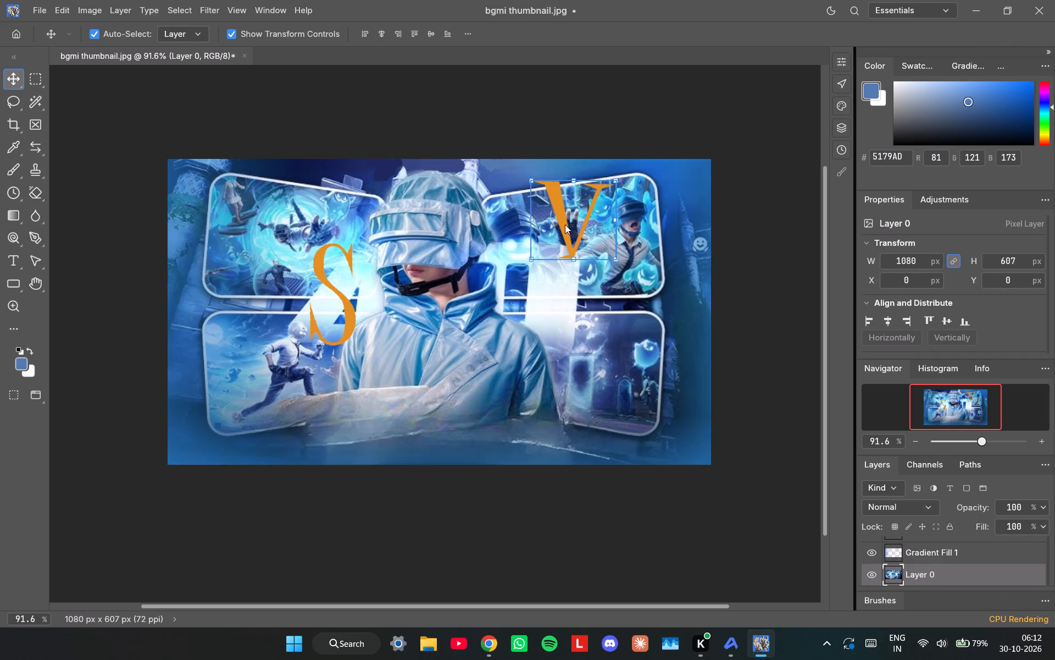
{"action": "left_click_drag", "start_coordinate": [565, 224], "coordinate": [279, 240]}
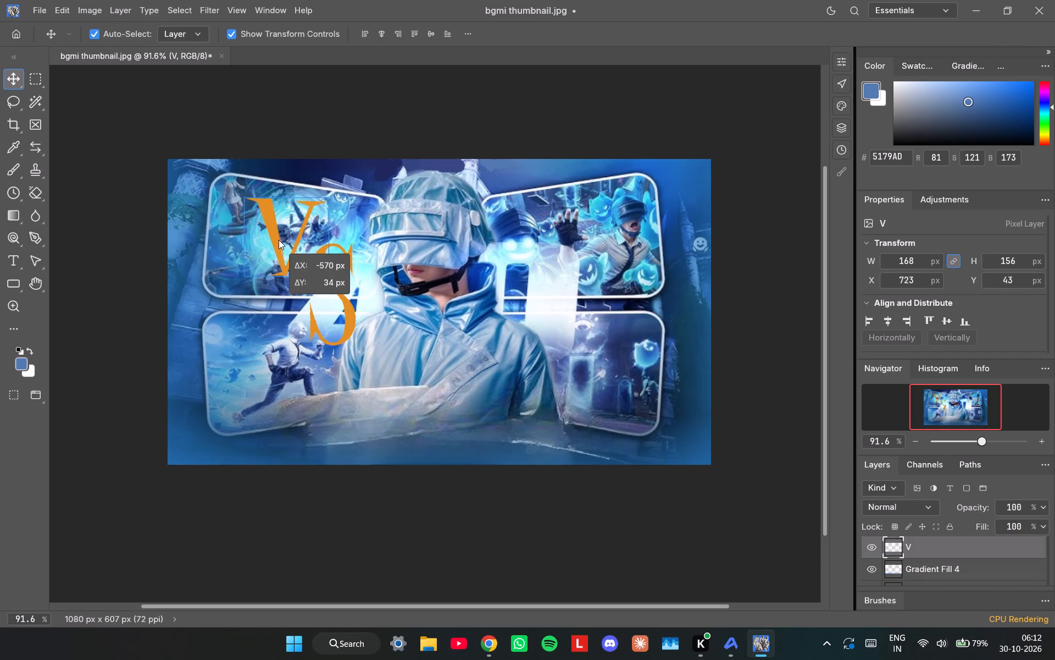
{"action": "left_click_drag", "start_coordinate": [279, 240], "coordinate": [281, 240]}
{"action": "left_click", "coordinate": [771, 332]}
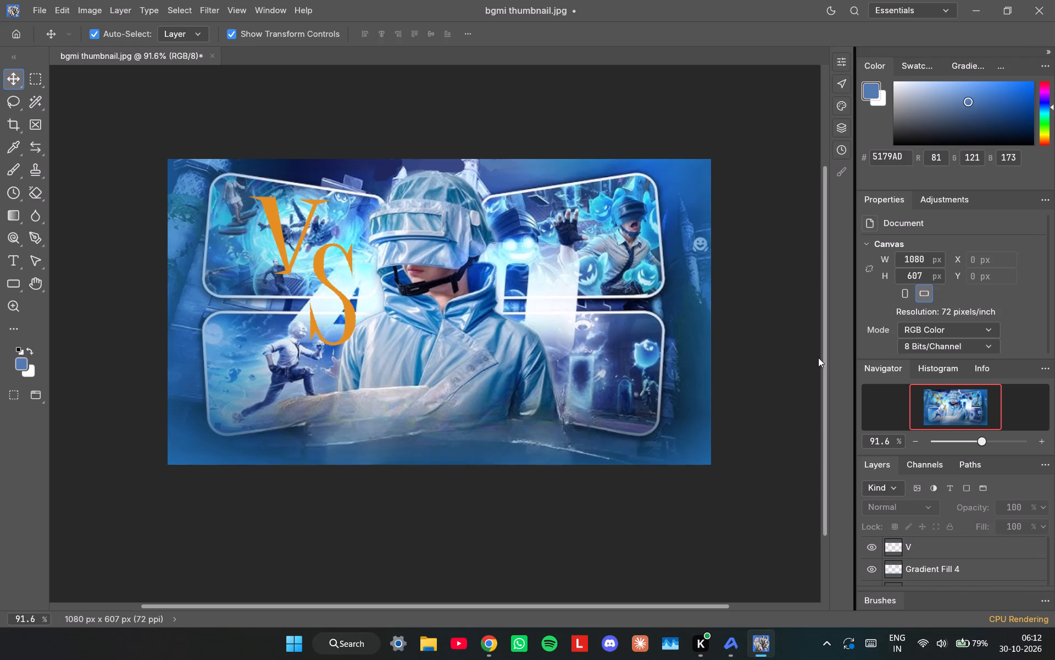
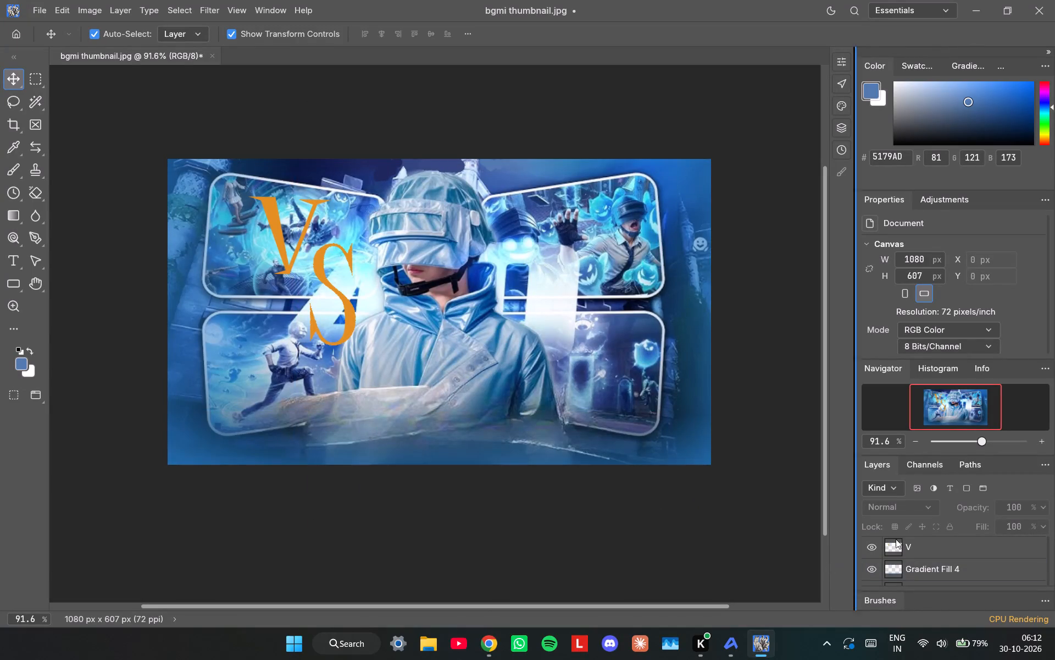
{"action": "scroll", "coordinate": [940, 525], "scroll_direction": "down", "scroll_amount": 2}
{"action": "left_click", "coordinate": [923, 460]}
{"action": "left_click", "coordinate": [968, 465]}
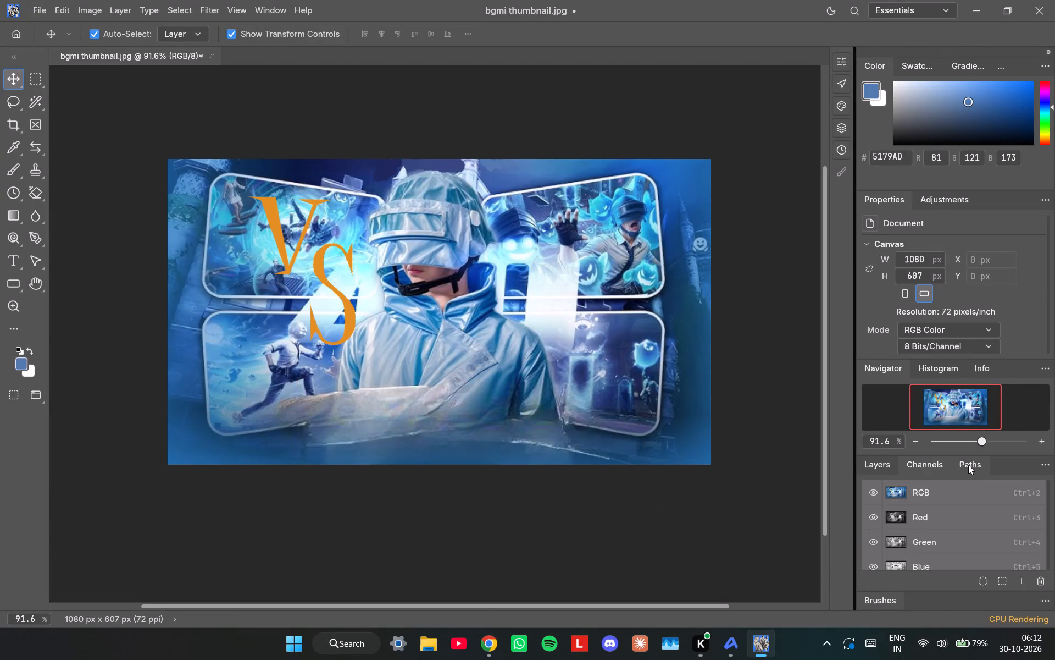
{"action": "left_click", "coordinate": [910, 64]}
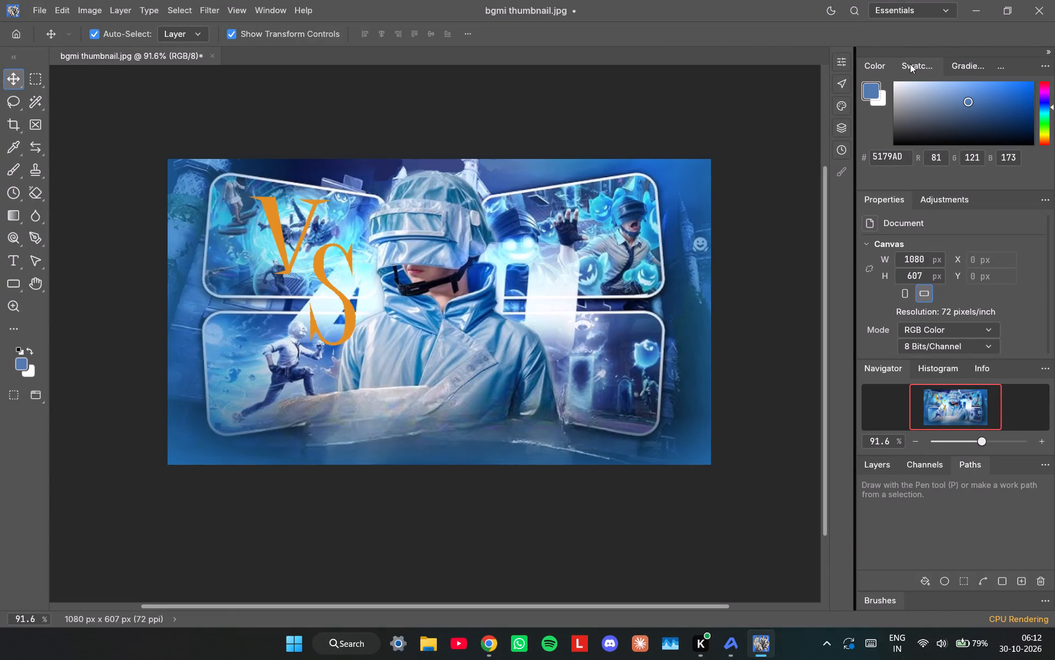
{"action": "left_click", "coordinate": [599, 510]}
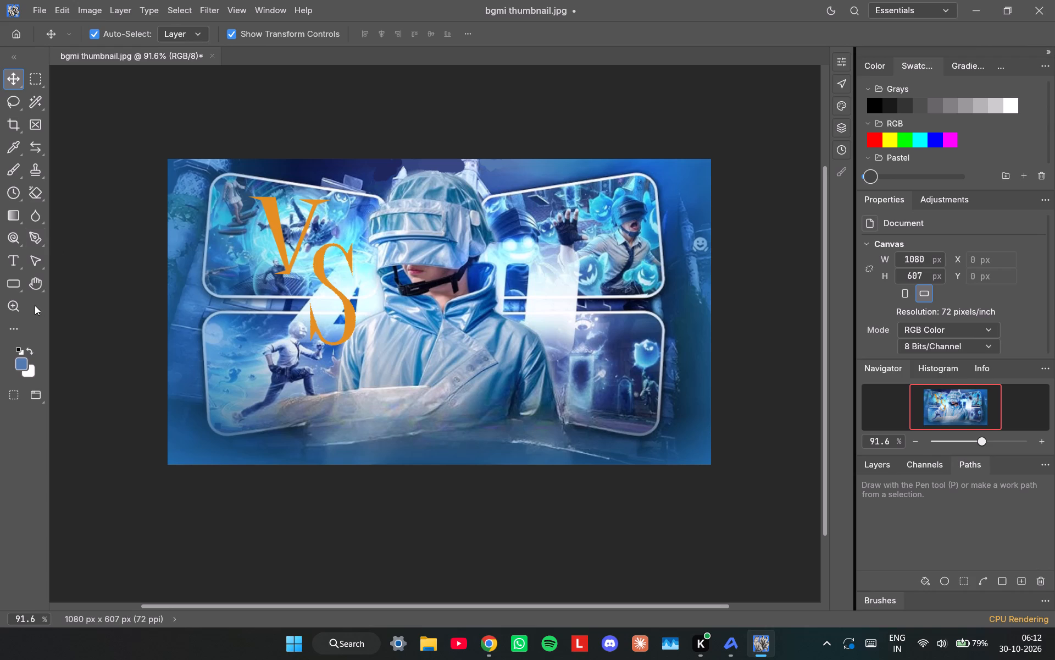
Start a Flame render along the drawn path and set the flame interval to 3.1.
{"action": "left_click", "coordinate": [102, 7]}
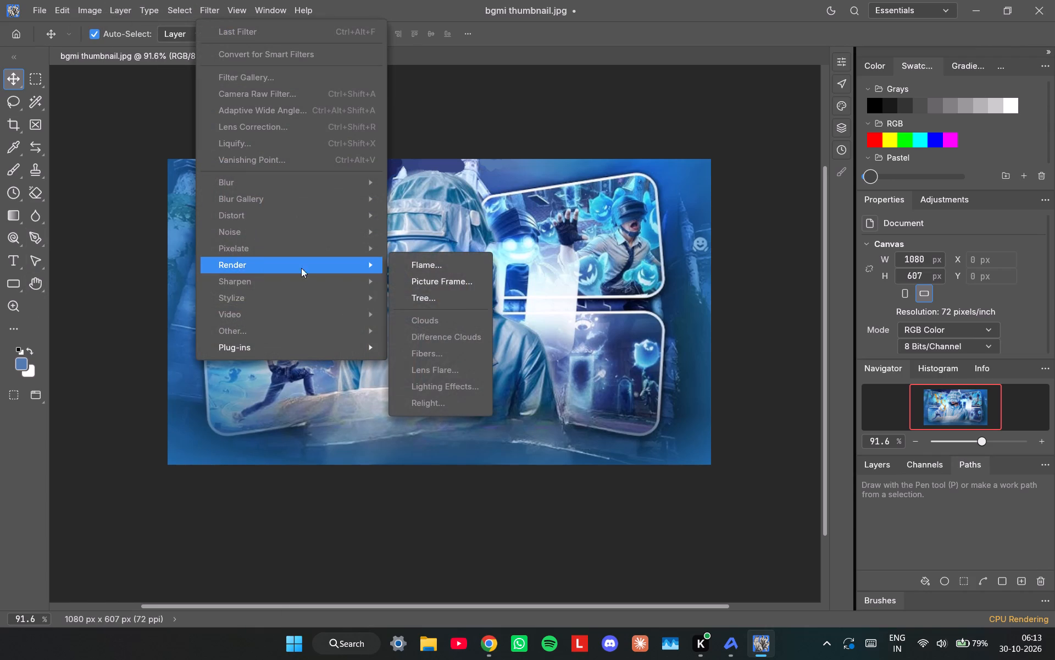
{"action": "left_click", "coordinate": [436, 258]}
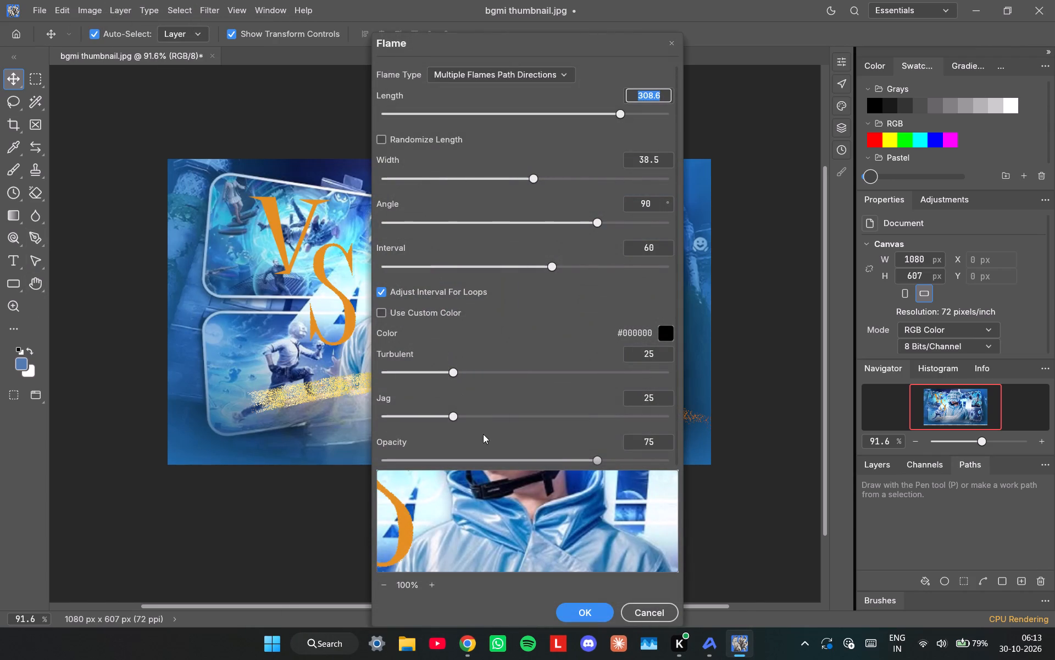
{"action": "scroll", "coordinate": [562, 588], "scroll_direction": "down", "scroll_amount": 5}
{"action": "left_click_drag", "start_coordinate": [465, 47], "coordinate": [766, 197]}
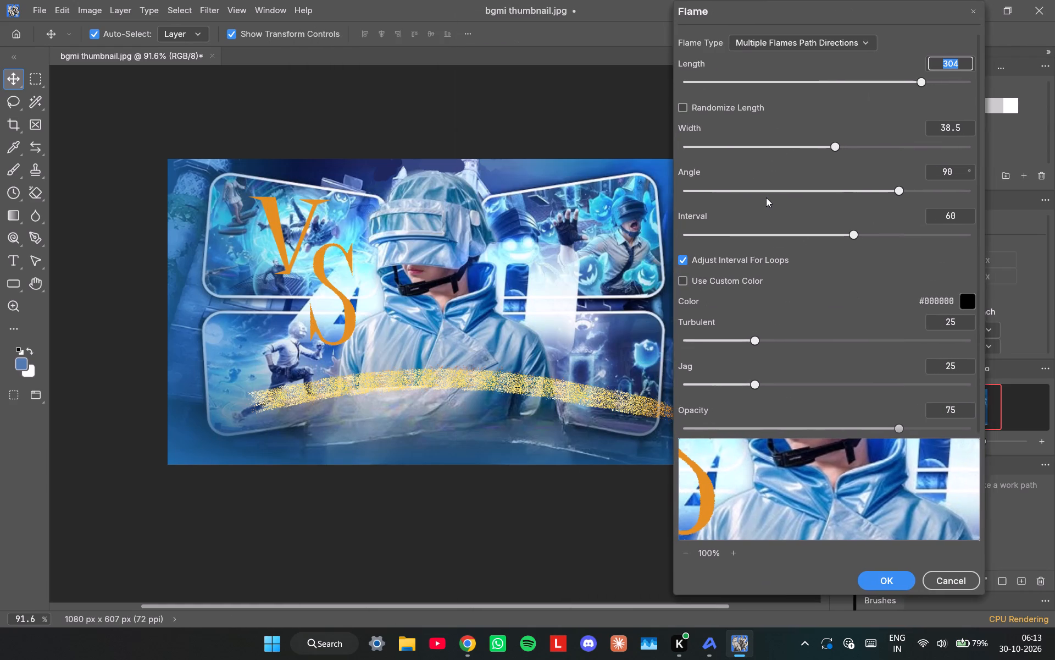
{"action": "left_click_drag", "start_coordinate": [766, 197], "coordinate": [758, 195]}
{"action": "left_click_drag", "start_coordinate": [825, 233], "coordinate": [698, 232]}
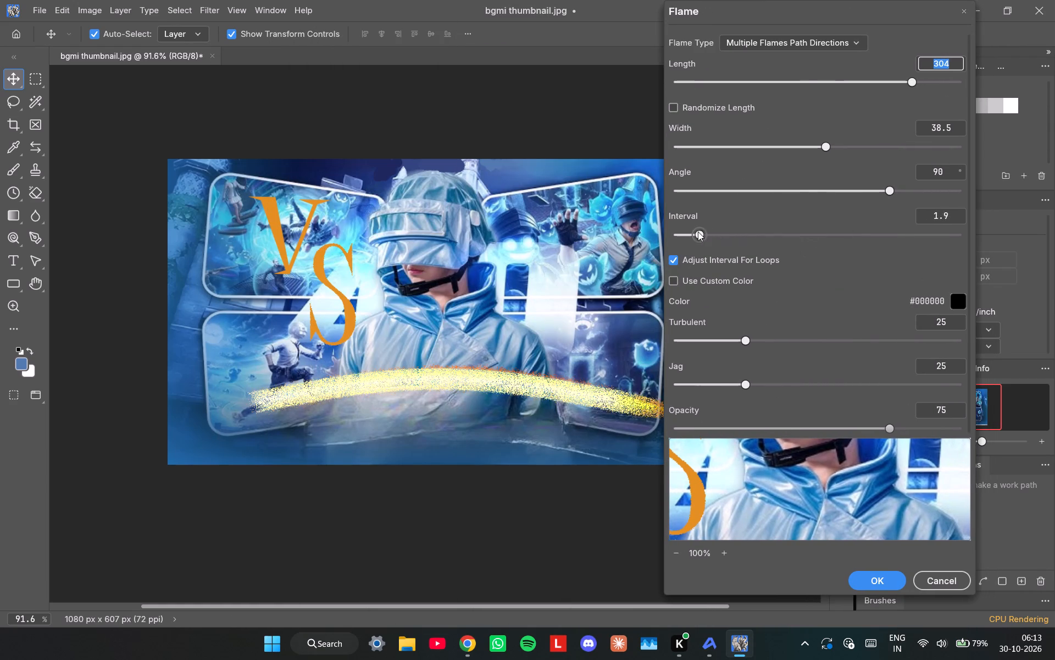
{"action": "left_click_drag", "start_coordinate": [698, 232], "coordinate": [730, 227]}
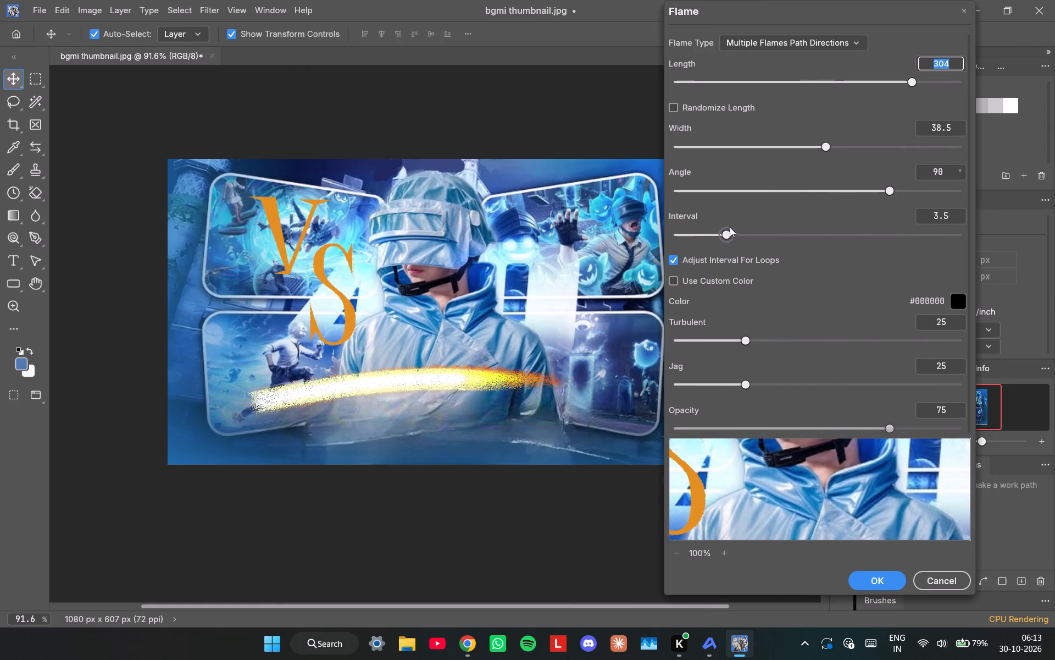
{"action": "left_click_drag", "start_coordinate": [730, 227], "coordinate": [847, 232]}
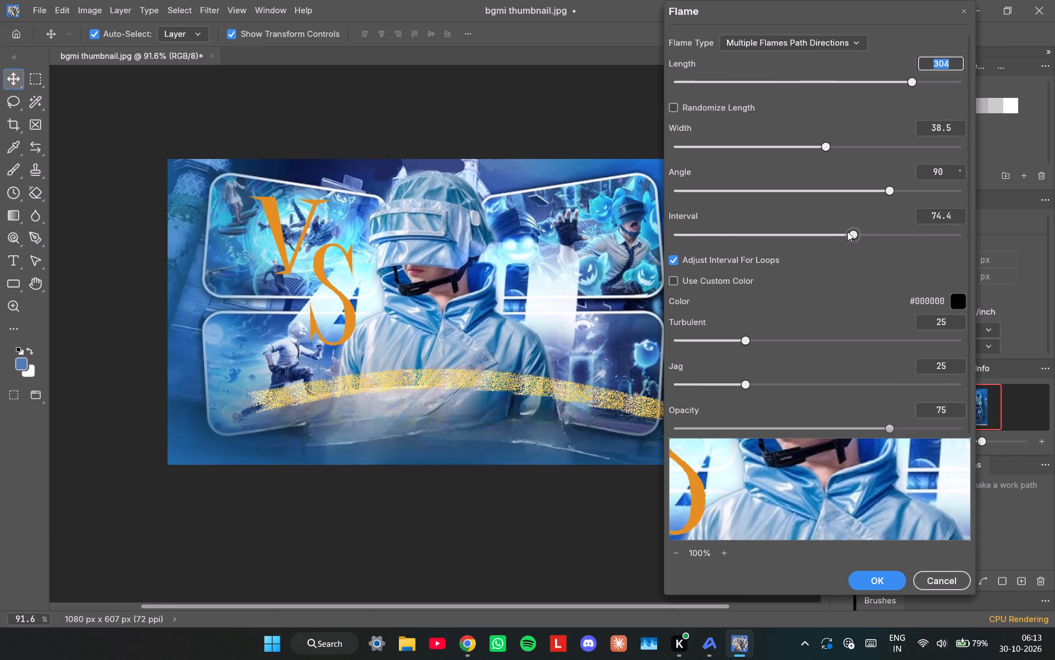
{"action": "left_click_drag", "start_coordinate": [847, 232], "coordinate": [664, 227]}
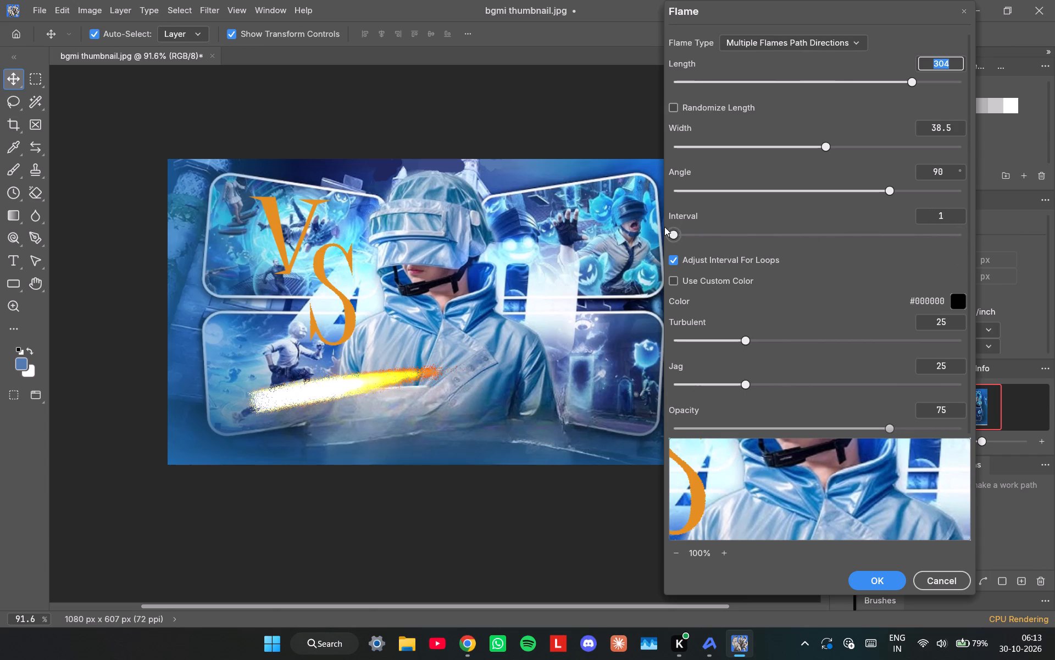
{"action": "left_click_drag", "start_coordinate": [664, 227], "coordinate": [726, 221]}
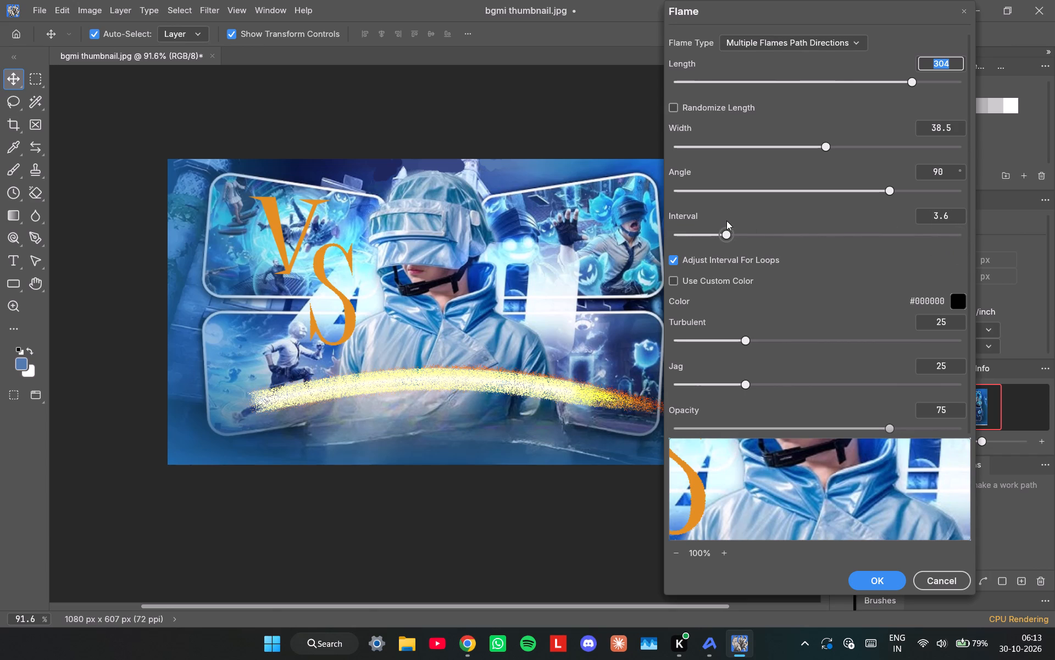
{"action": "left_click_drag", "start_coordinate": [726, 221], "coordinate": [721, 221]}
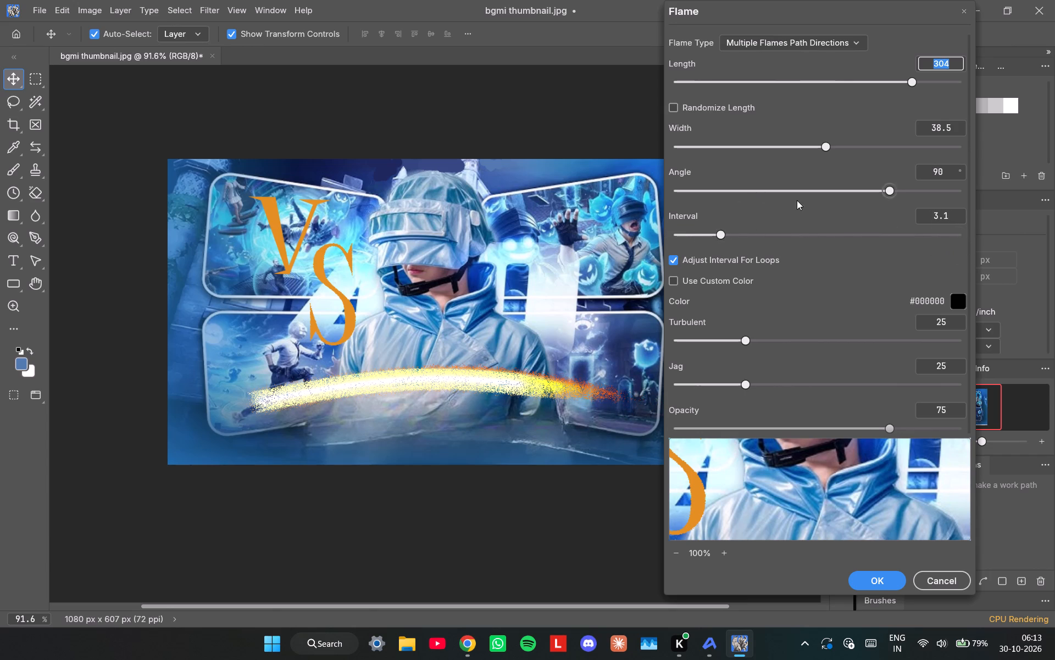
Set the flame angle to 160.6° and the flame width to 13.1.
{"action": "left_click_drag", "start_coordinate": [811, 194], "coordinate": [674, 195]}
{"action": "left_click_drag", "start_coordinate": [682, 191], "coordinate": [946, 205]}
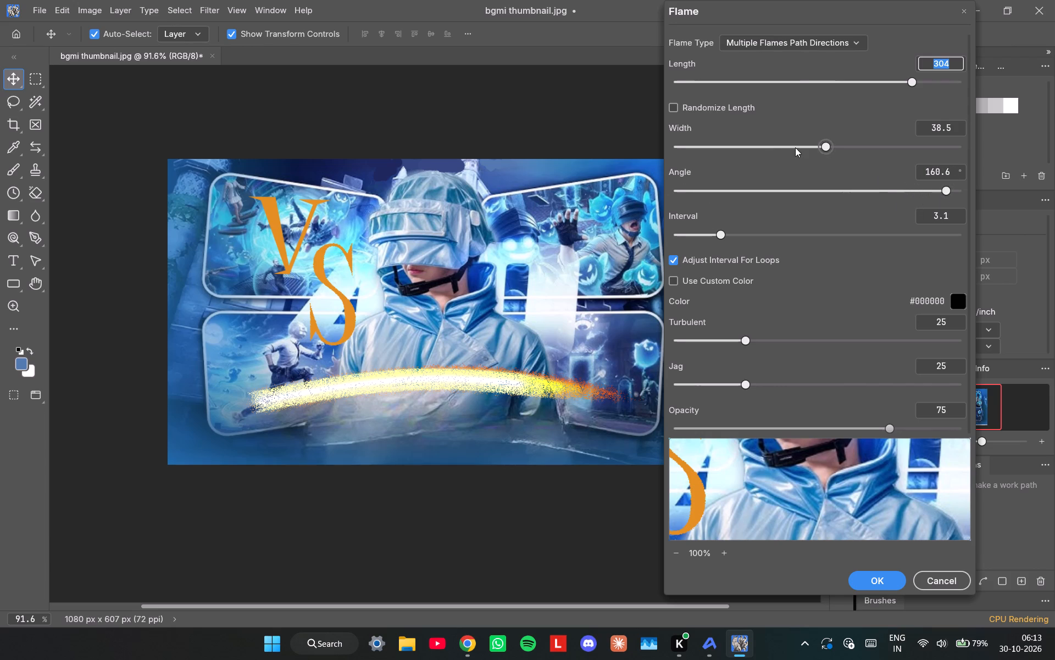
{"action": "left_click_drag", "start_coordinate": [823, 147], "coordinate": [989, 162]}
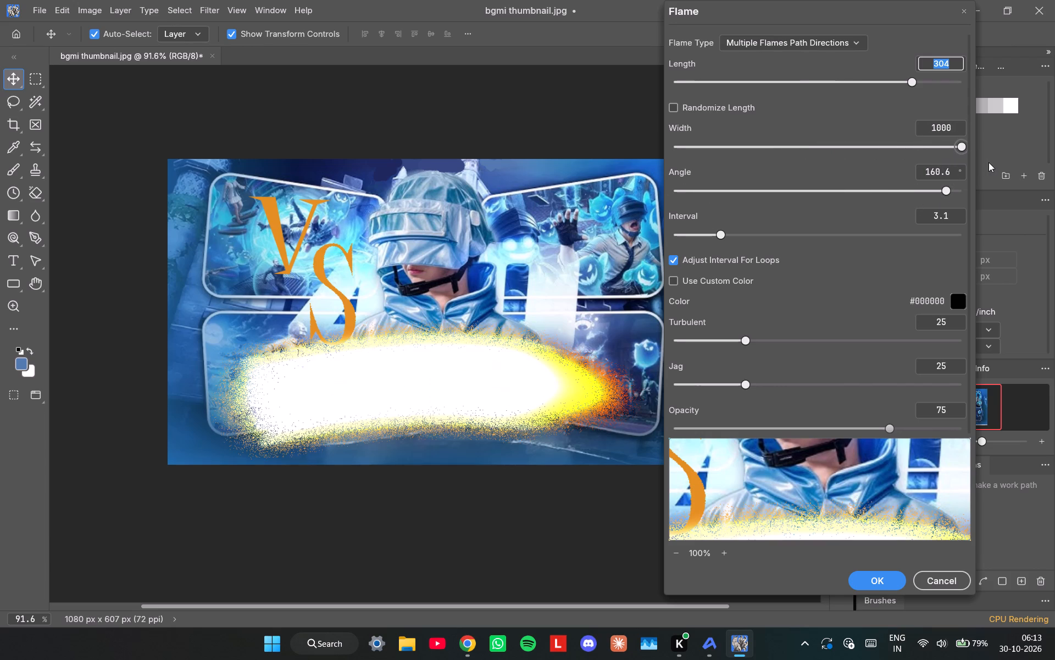
{"action": "left_click_drag", "start_coordinate": [989, 162], "coordinate": [794, 158]}
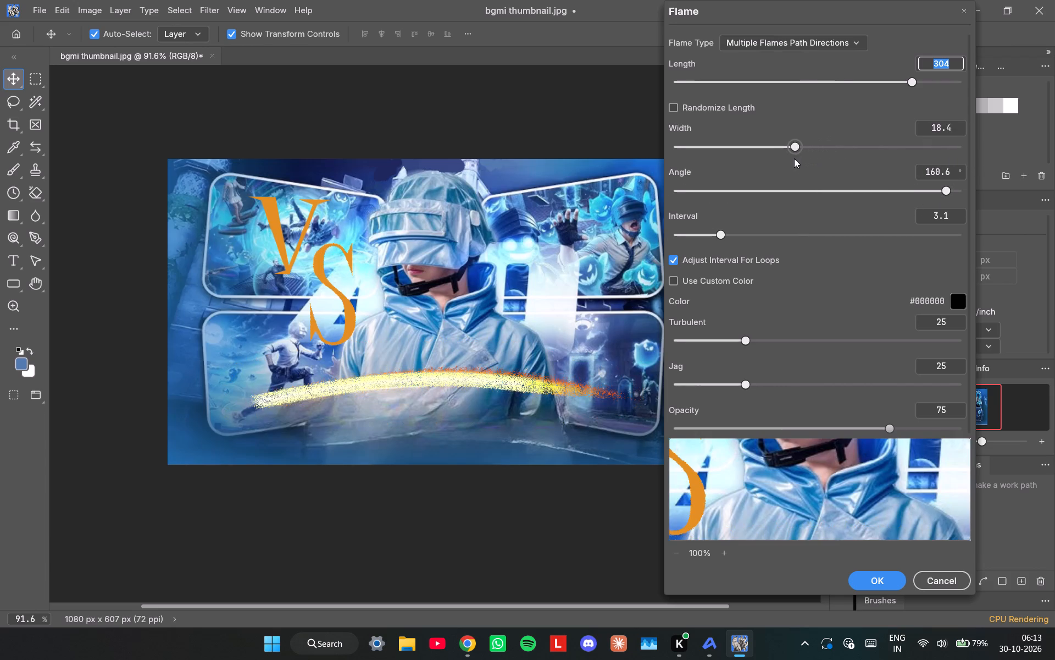
{"action": "left_click_drag", "start_coordinate": [794, 158], "coordinate": [720, 162]}
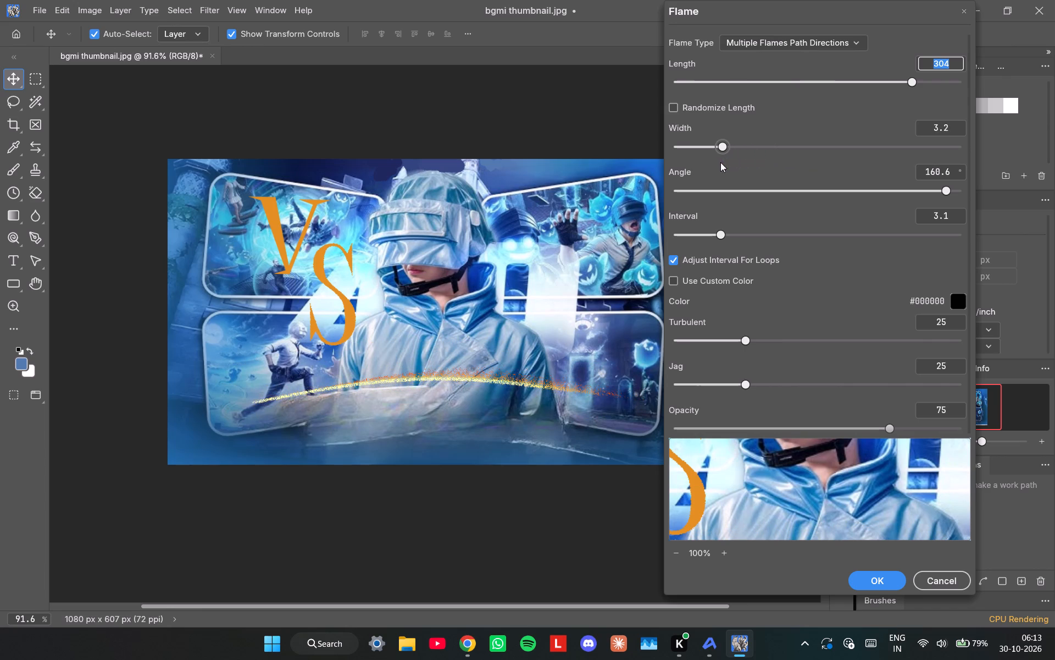
{"action": "left_click_drag", "start_coordinate": [720, 162], "coordinate": [781, 155]}
Set the flame length to 308.7 and leave its length randomization off.
{"action": "left_click_drag", "start_coordinate": [784, 79], "coordinate": [776, 80]}
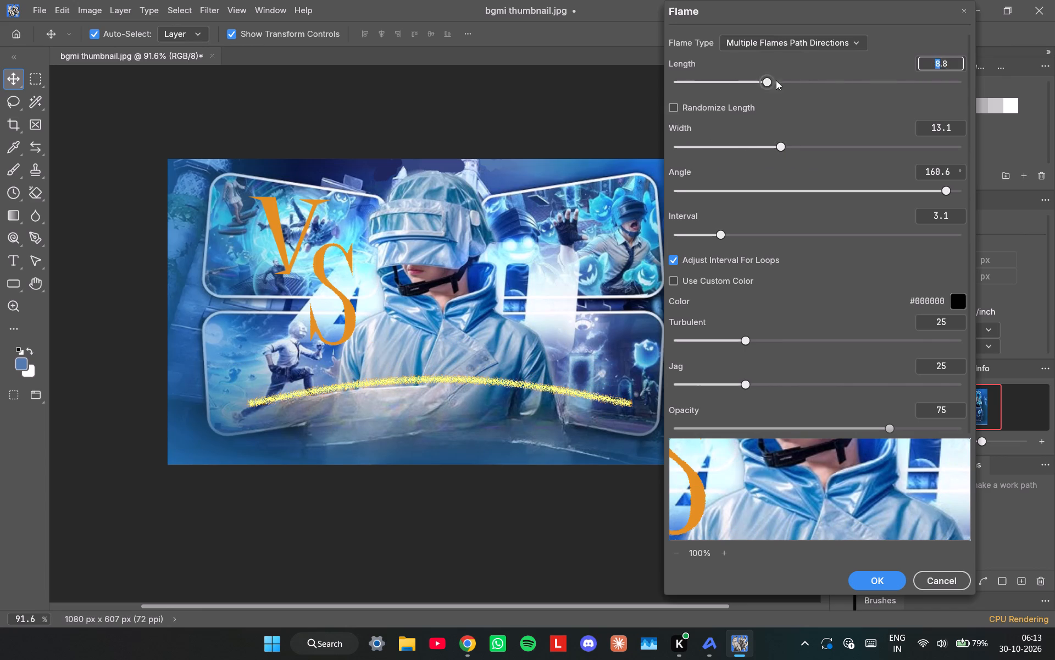
{"action": "left_click_drag", "start_coordinate": [776, 80], "coordinate": [943, 84]}
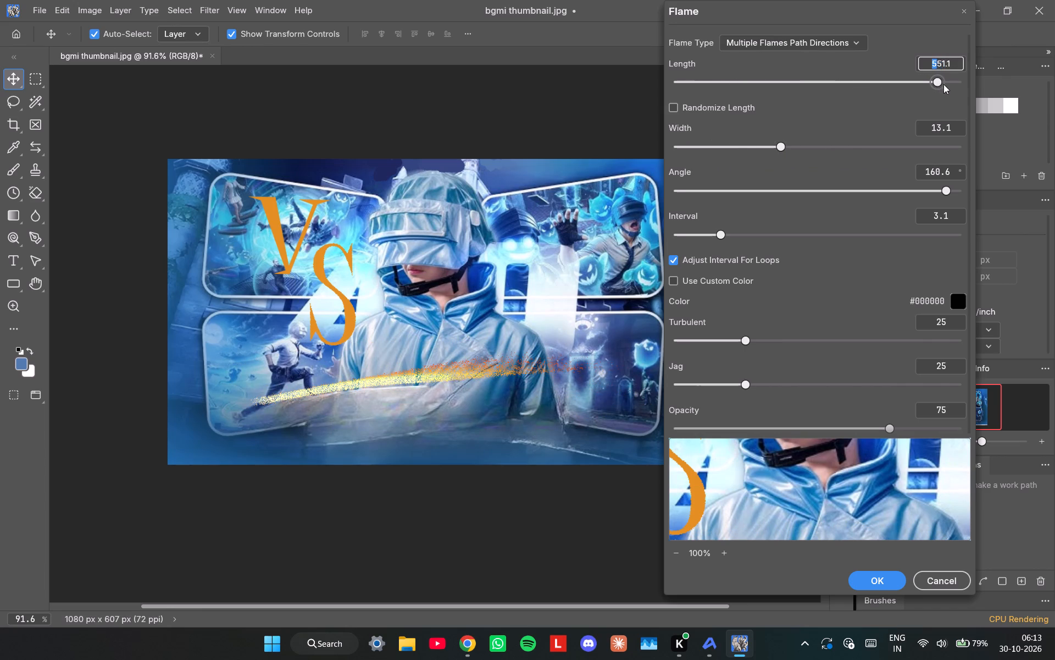
{"action": "left_click_drag", "start_coordinate": [943, 84], "coordinate": [901, 84]}
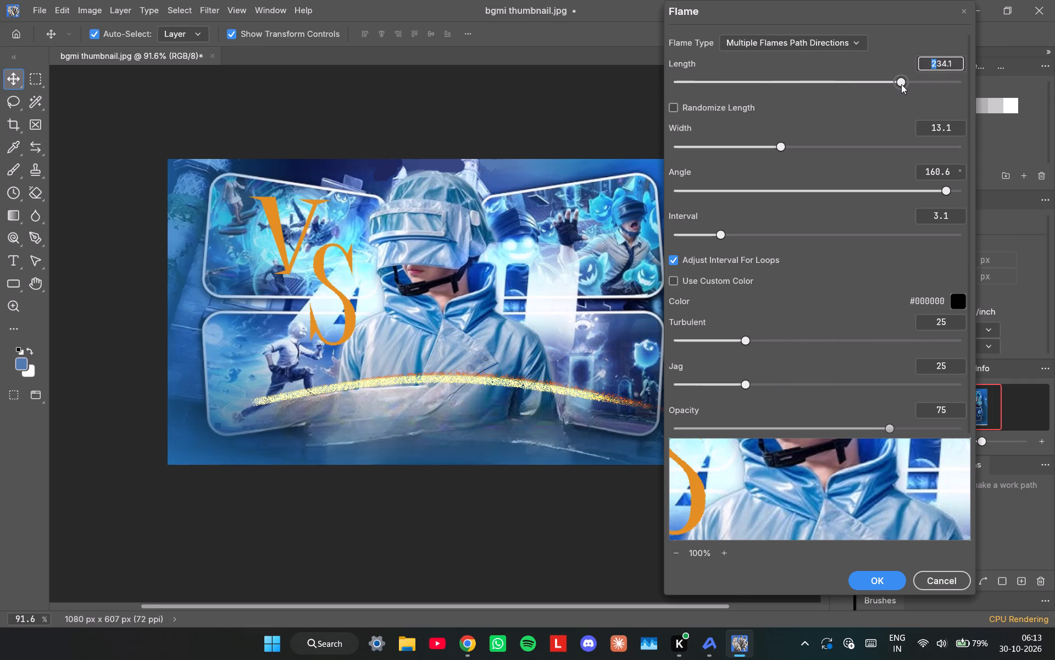
{"action": "left_click_drag", "start_coordinate": [901, 84], "coordinate": [913, 84]}
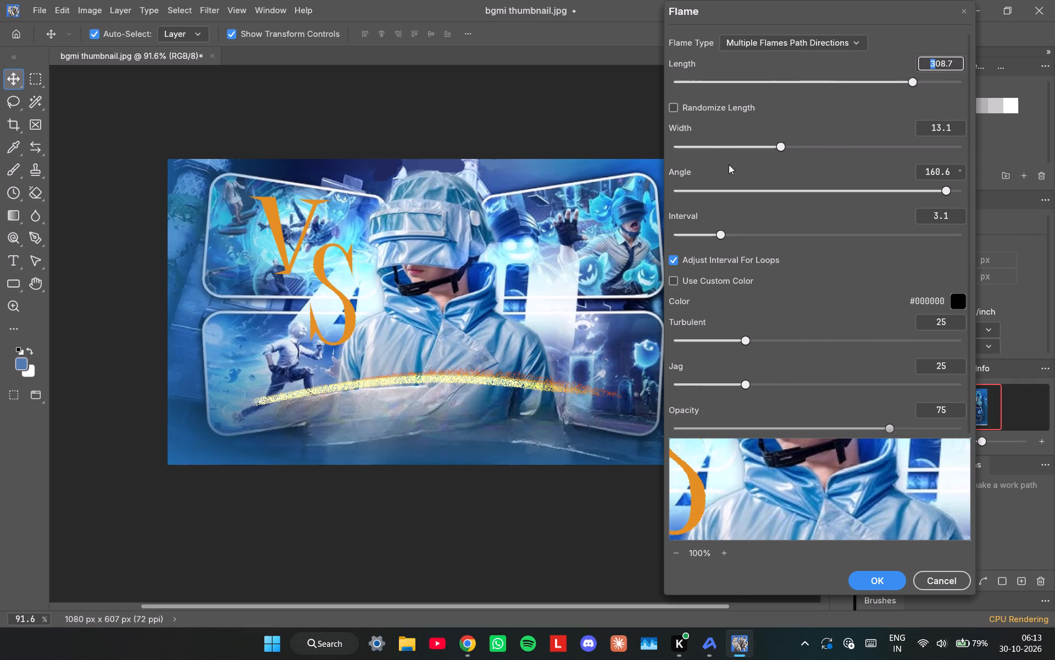
{"action": "left_click", "coordinate": [681, 109]}
{"action": "left_click", "coordinate": [678, 109]}
{"action": "left_click", "coordinate": [678, 109]}
Set the flame's turbulence to 18.2 and jag to 48.3, keeping the interval adjustment for loops on.
{"action": "scroll", "coordinate": [709, 310], "scroll_direction": "down", "scroll_amount": 2}
{"action": "left_click", "coordinate": [680, 222]}
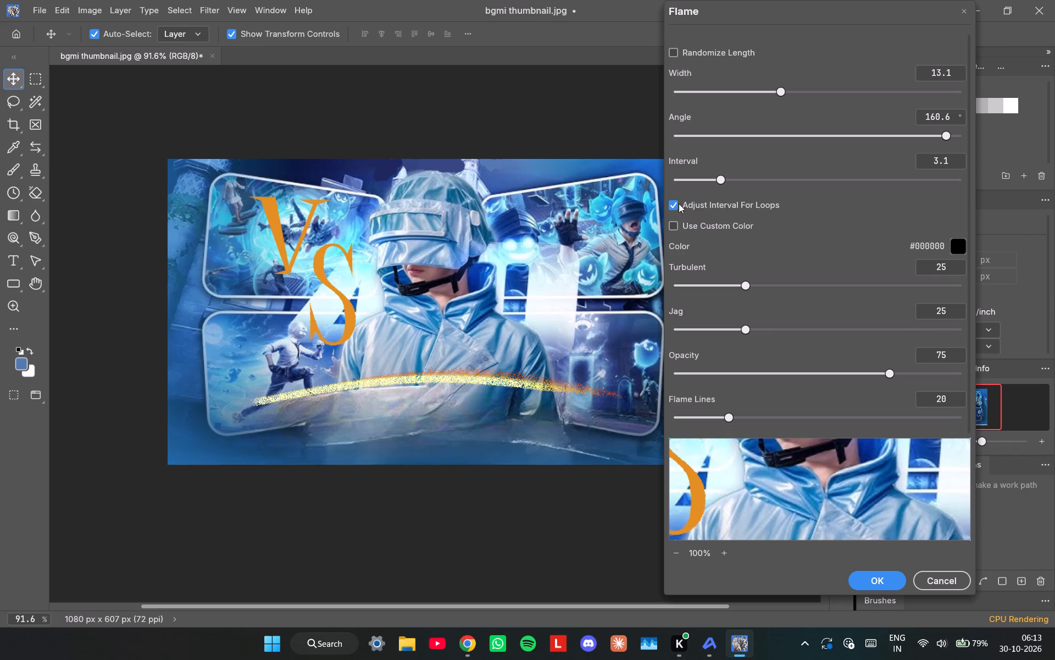
{"action": "left_click", "coordinate": [675, 204]}
{"action": "left_click", "coordinate": [675, 204]}
{"action": "left_click_drag", "start_coordinate": [736, 282], "coordinate": [741, 282]}
{"action": "left_click_drag", "start_coordinate": [741, 282], "coordinate": [793, 291]}
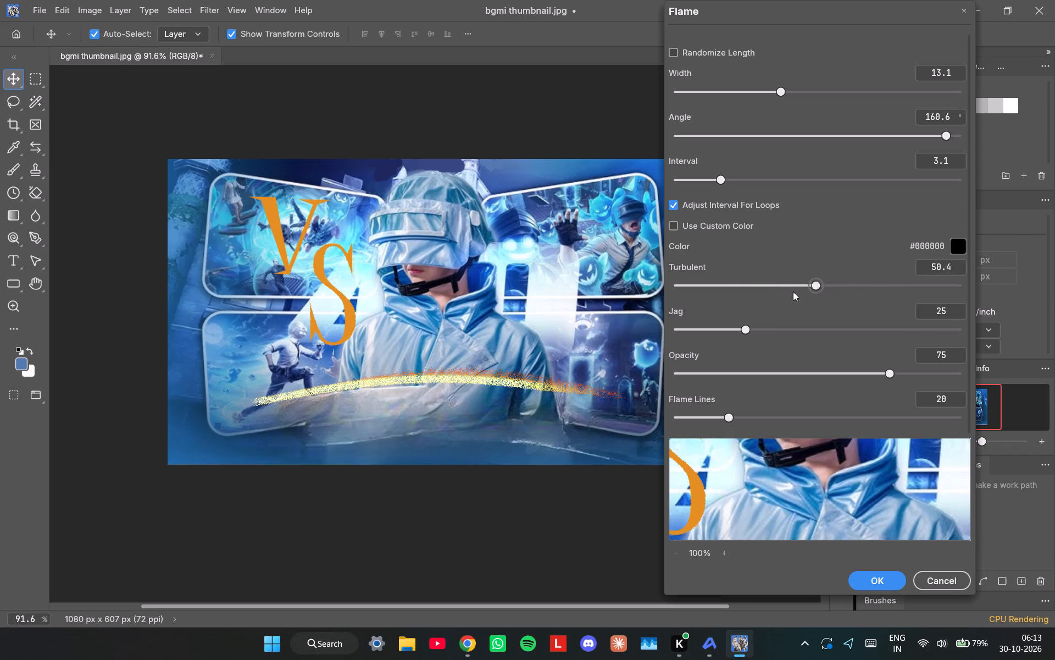
{"action": "left_click_drag", "start_coordinate": [793, 291], "coordinate": [726, 294]}
{"action": "left_click_drag", "start_coordinate": [746, 325], "coordinate": [812, 335]}
Set flame lines to 19.7, and raise both the bottom alignment and the opacity to 100.
{"action": "scroll", "coordinate": [818, 331], "scroll_direction": "down", "scroll_amount": 5}
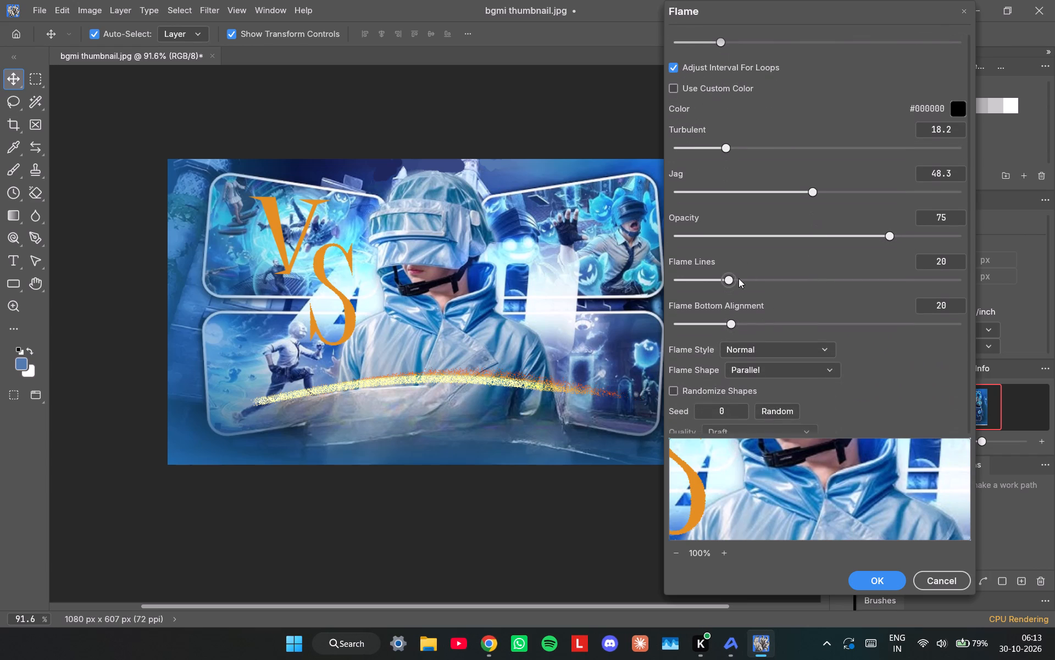
{"action": "left_click_drag", "start_coordinate": [737, 278], "coordinate": [716, 282]}
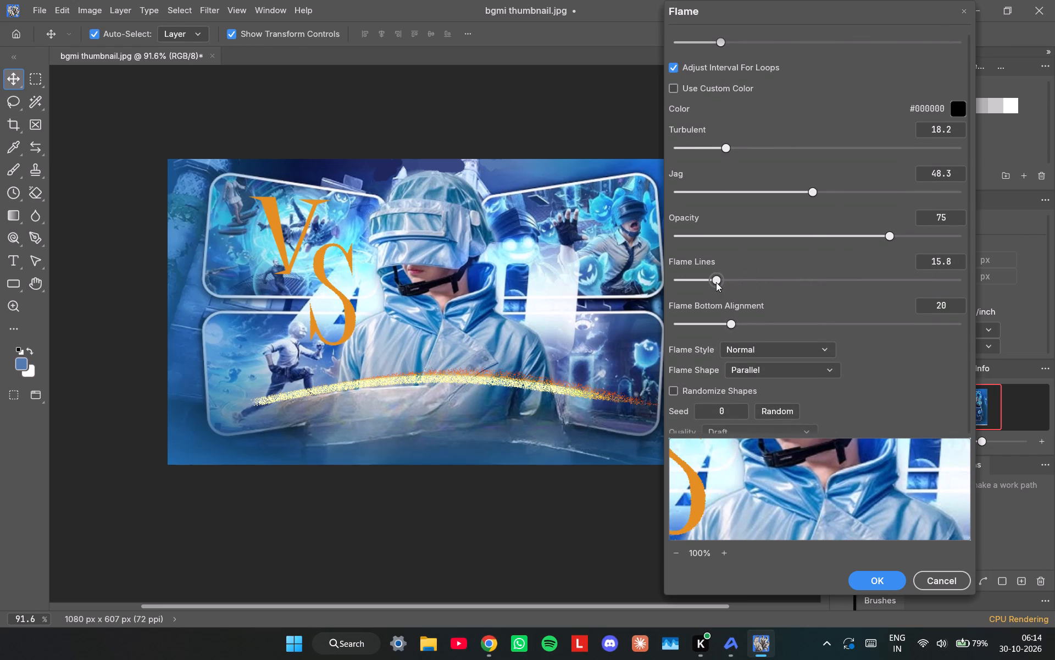
{"action": "left_click_drag", "start_coordinate": [716, 282], "coordinate": [728, 283]}
{"action": "left_click_drag", "start_coordinate": [737, 324], "coordinate": [742, 324]}
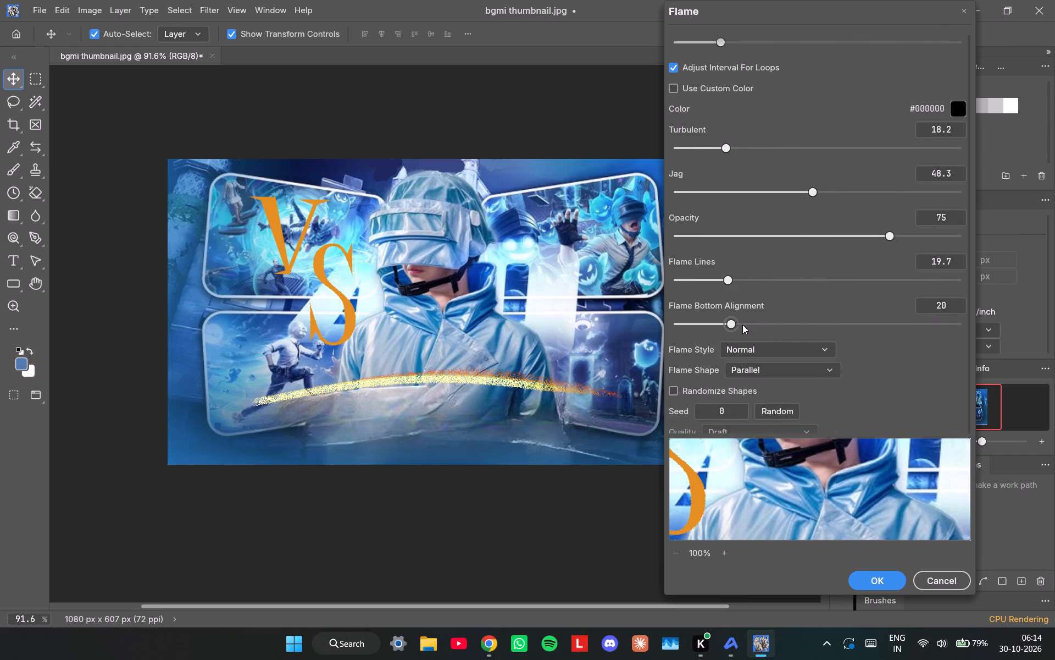
{"action": "left_click_drag", "start_coordinate": [742, 324], "coordinate": [969, 338]}
{"action": "left_click", "coordinate": [908, 237]}
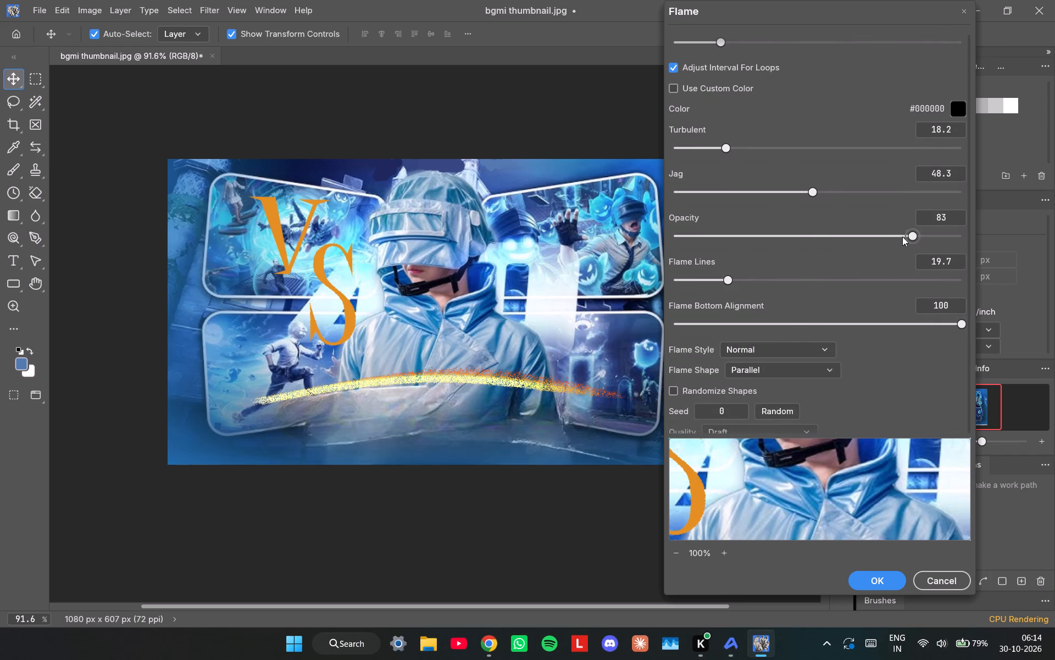
{"action": "left_click_drag", "start_coordinate": [902, 237], "coordinate": [970, 235]}
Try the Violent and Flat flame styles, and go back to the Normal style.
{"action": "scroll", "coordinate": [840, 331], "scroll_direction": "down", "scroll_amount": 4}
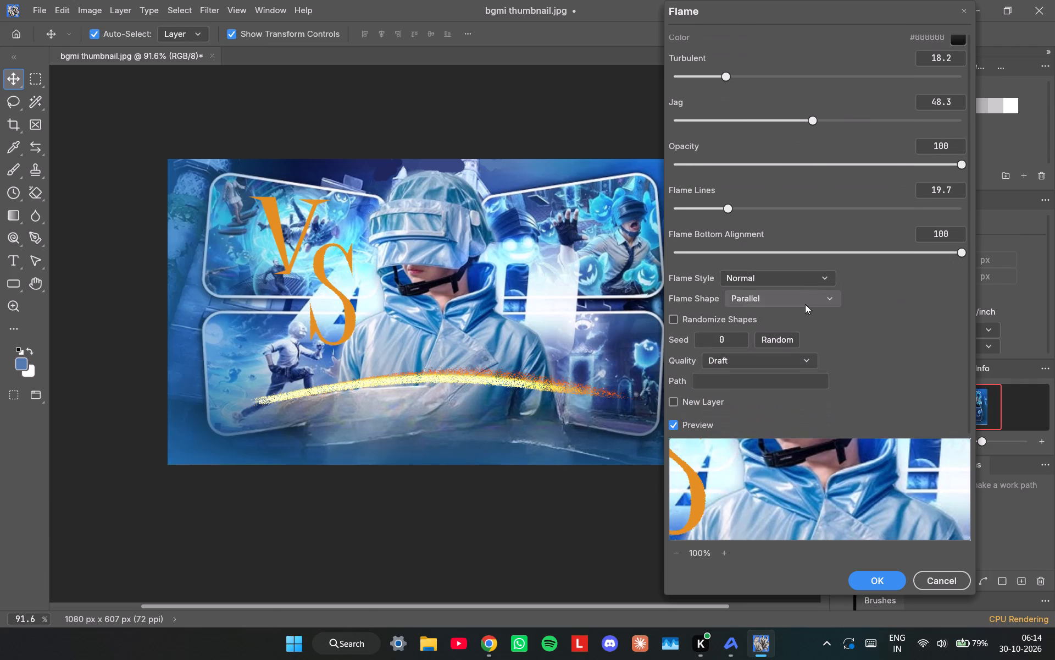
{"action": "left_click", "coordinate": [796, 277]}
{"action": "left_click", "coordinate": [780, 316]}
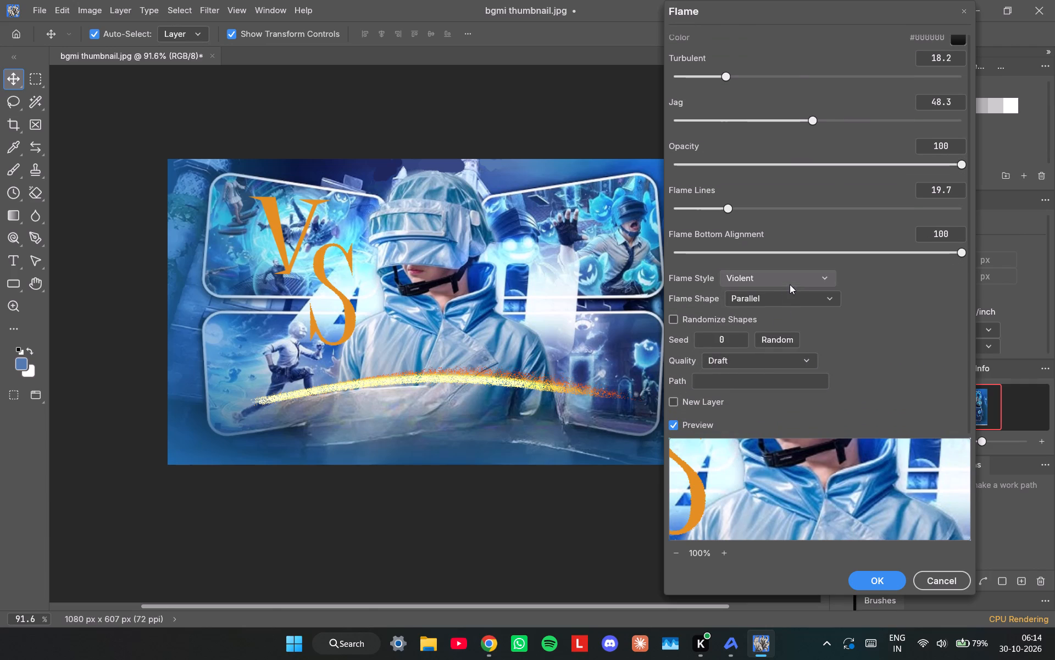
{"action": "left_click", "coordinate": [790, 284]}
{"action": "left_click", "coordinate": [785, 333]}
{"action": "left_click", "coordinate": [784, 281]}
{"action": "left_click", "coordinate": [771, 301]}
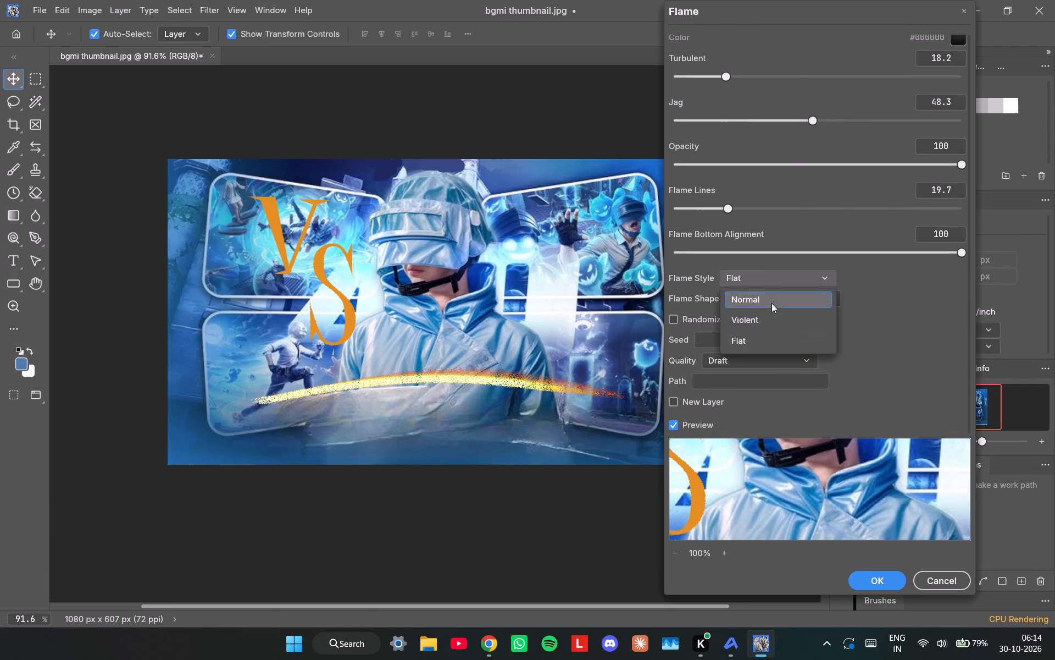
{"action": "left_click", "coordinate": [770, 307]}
Try the To Center flame shape and settle on the Spread shape.
{"action": "left_click", "coordinate": [770, 301]}
{"action": "left_click", "coordinate": [786, 345]}
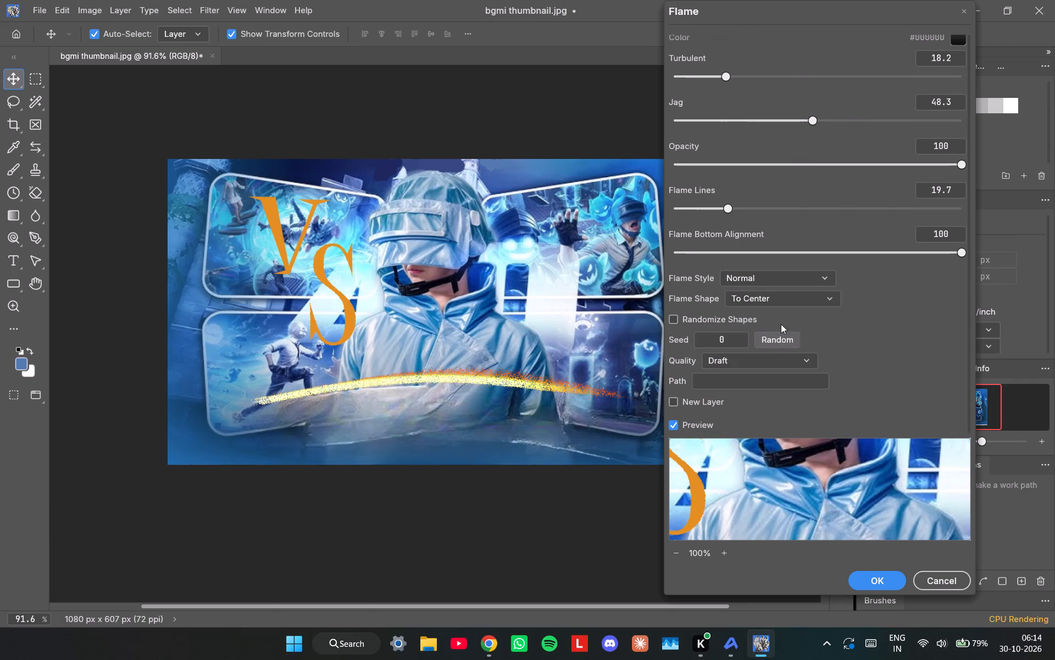
{"action": "left_click", "coordinate": [781, 304]}
{"action": "left_click", "coordinate": [785, 353]}
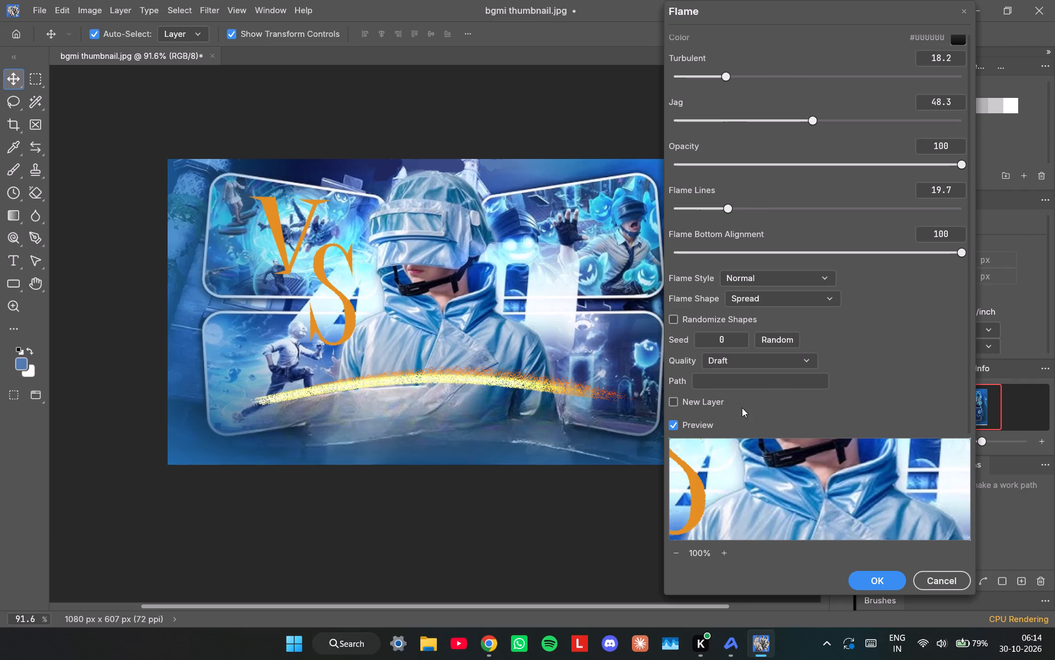
Try the Fine flame quality, settle on High, and render the flame across the figure.
{"action": "scroll", "coordinate": [745, 384], "scroll_direction": "down", "scroll_amount": 3}
{"action": "left_click", "coordinate": [754, 365]}
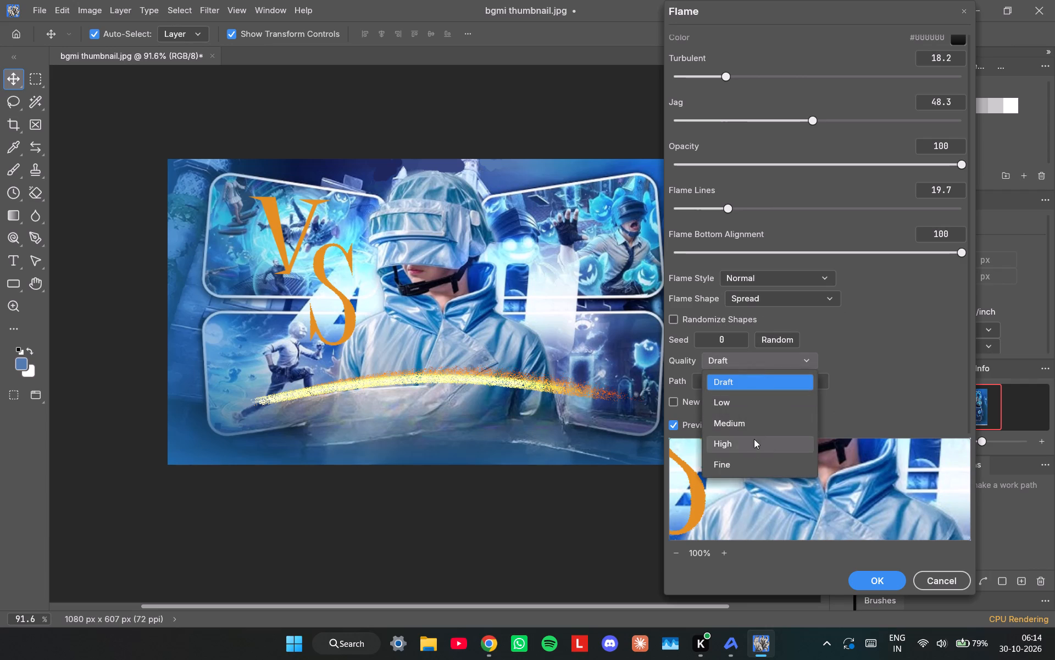
{"action": "left_click", "coordinate": [746, 464]}
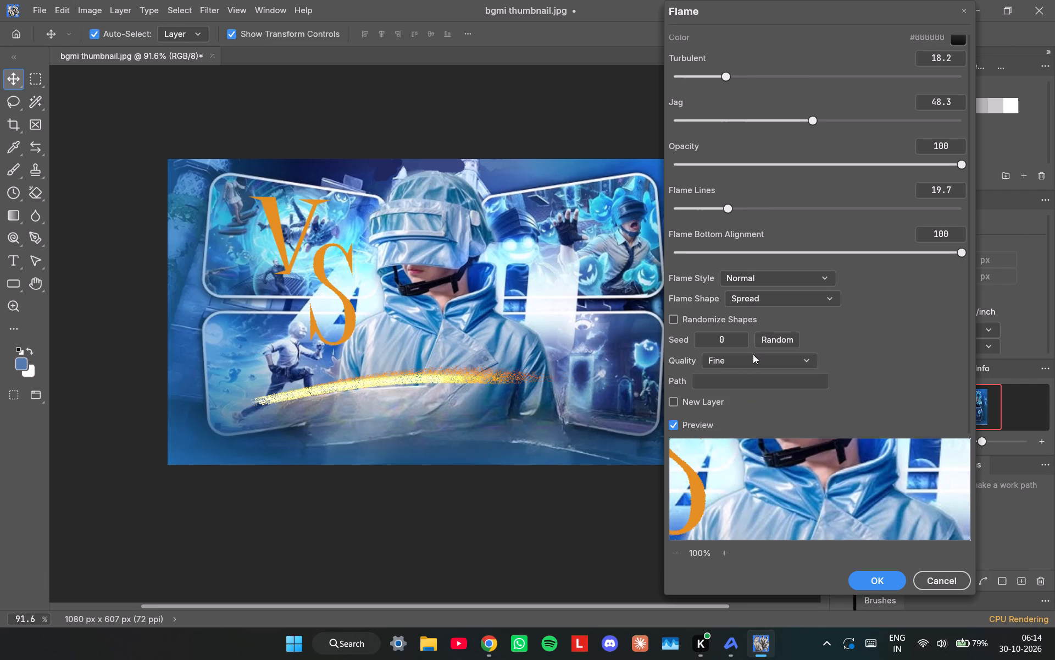
{"action": "left_click", "coordinate": [754, 359]}
{"action": "left_click", "coordinate": [756, 447]}
{"action": "scroll", "coordinate": [759, 421], "scroll_direction": "down", "scroll_amount": 3}
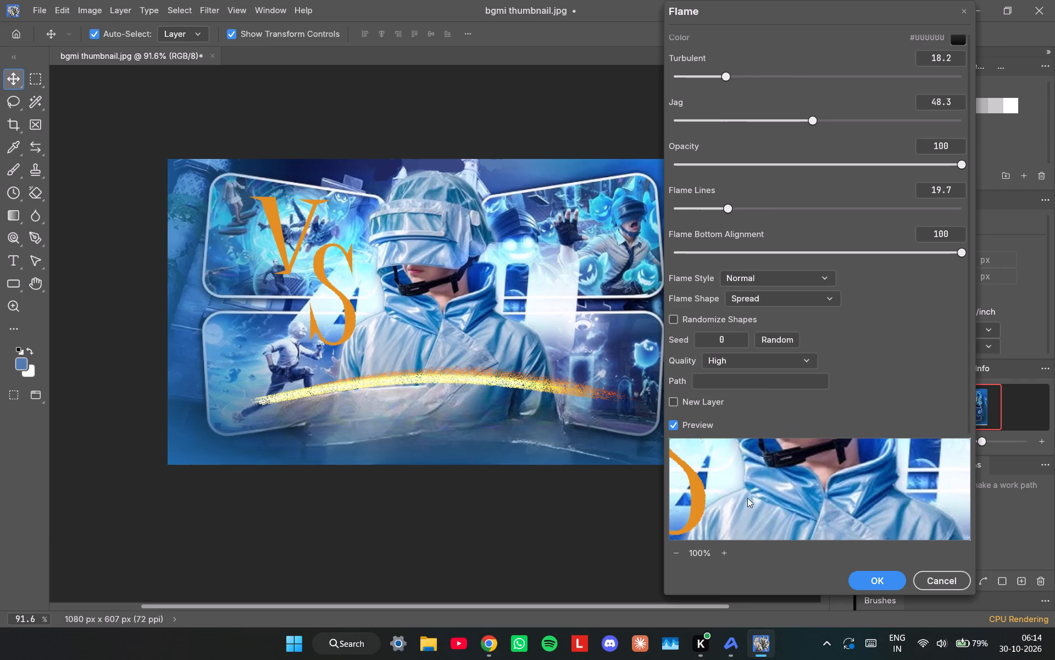
{"action": "left_click", "coordinate": [879, 568]}
{"action": "left_click", "coordinate": [874, 584]}
{"action": "left_click", "coordinate": [640, 574]}
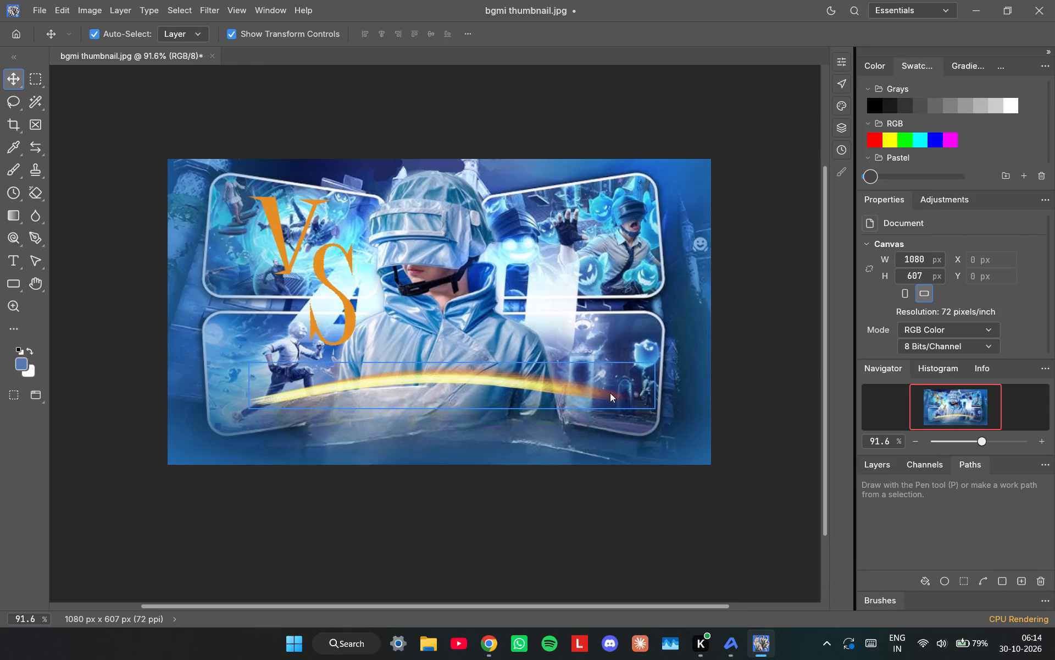
{"action": "left_click", "coordinate": [574, 386]}
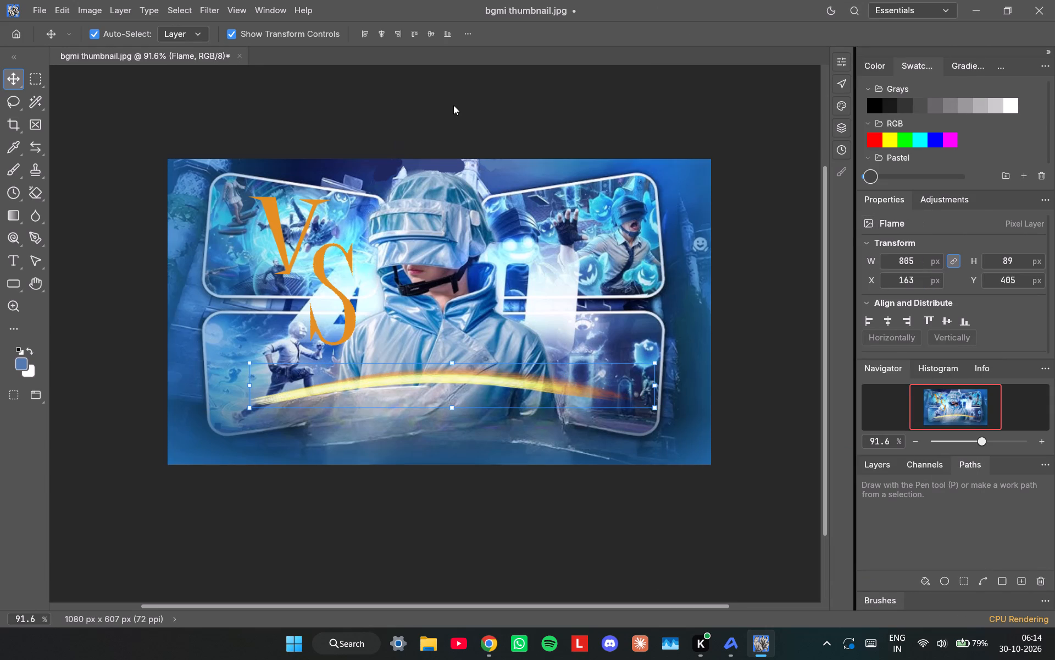
{"action": "left_click", "coordinate": [458, 103]}
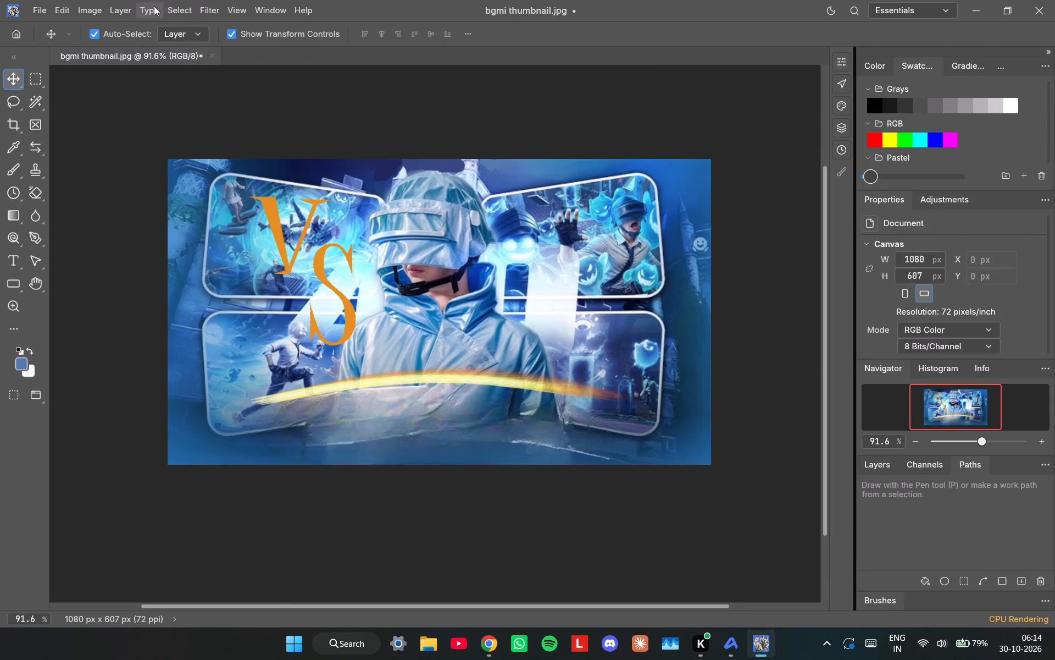
Start a Picture Frame render, try the Hearts and Stars frames, and settle on Snowflakes.
{"action": "left_click", "coordinate": [120, 6]}
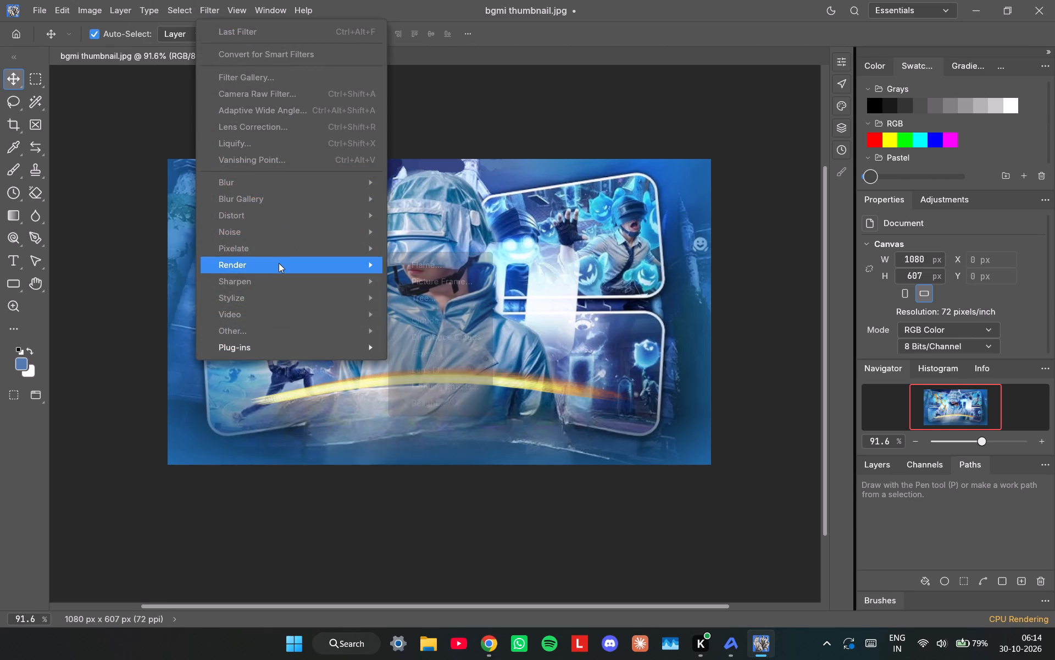
{"action": "left_click", "coordinate": [432, 282]}
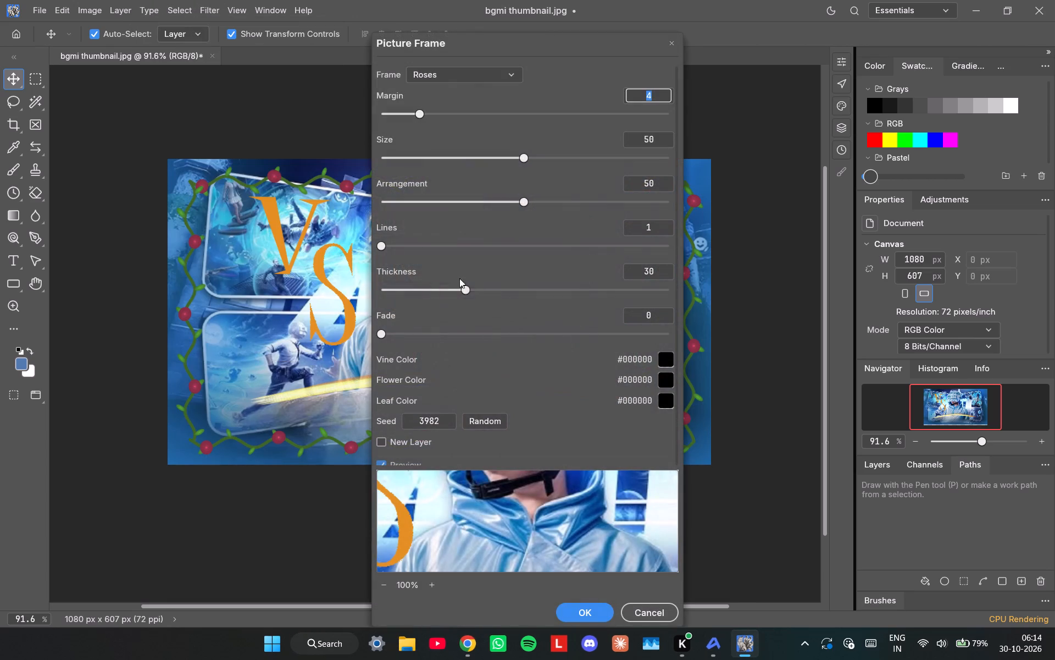
{"action": "left_click_drag", "start_coordinate": [487, 47], "coordinate": [792, 100]}
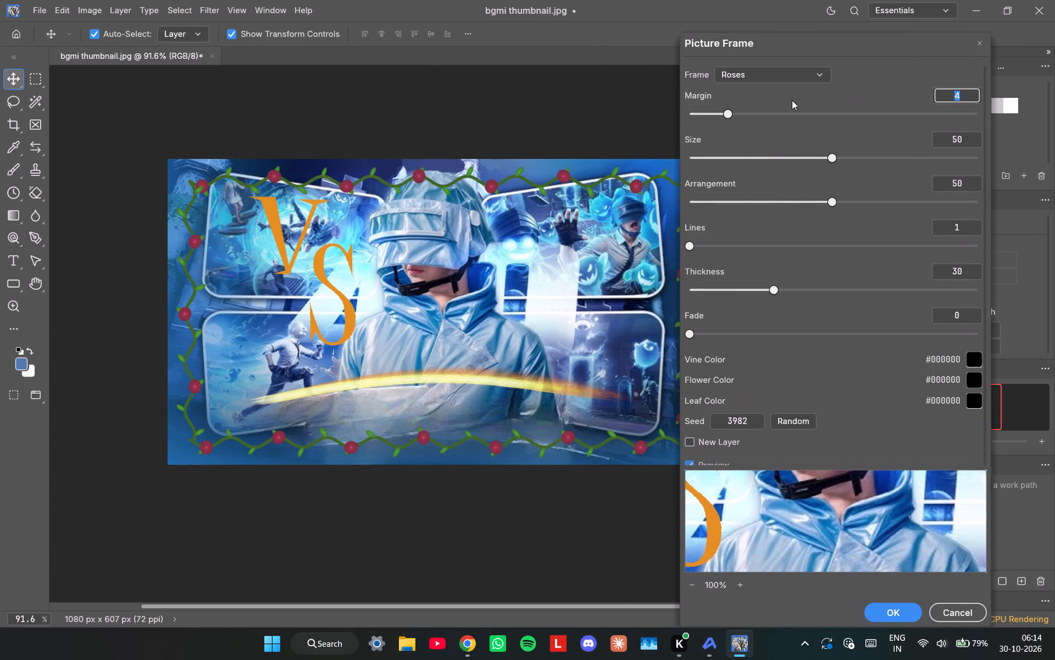
{"action": "left_click_drag", "start_coordinate": [792, 100], "coordinate": [785, 105]}
{"action": "left_click", "coordinate": [775, 77]}
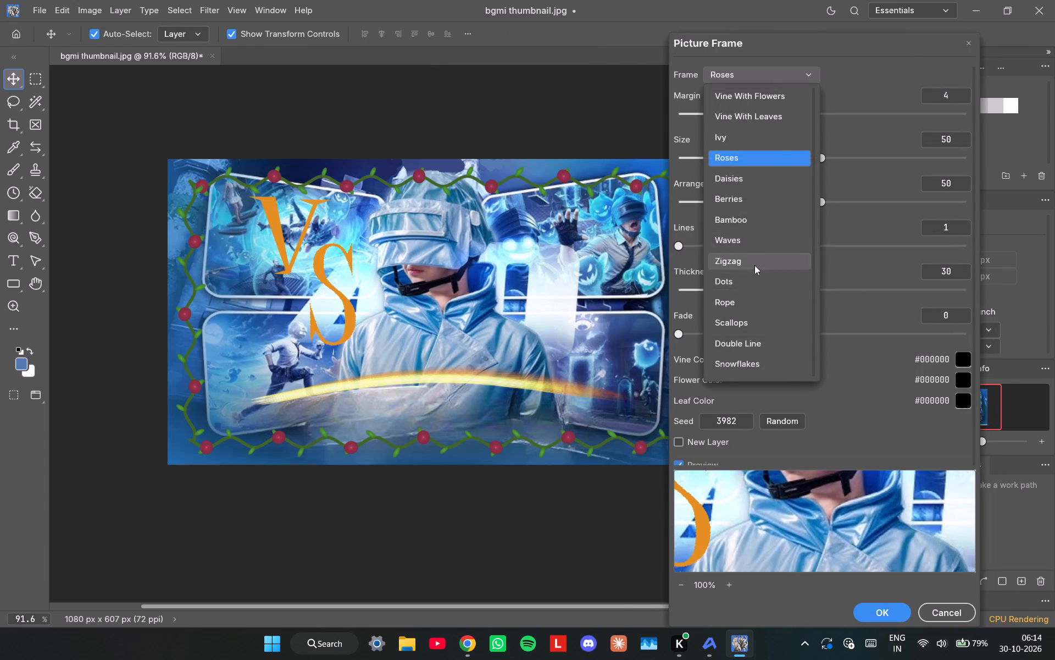
{"action": "scroll", "coordinate": [756, 273], "scroll_direction": "down", "scroll_amount": 4}
{"action": "left_click", "coordinate": [736, 370]}
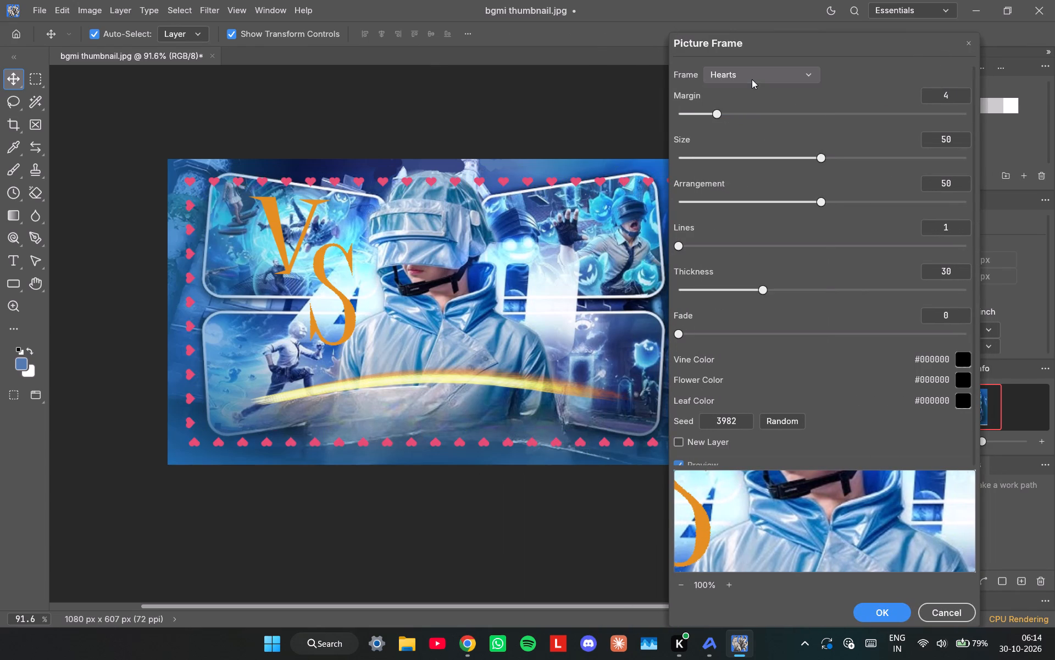
{"action": "left_click", "coordinate": [752, 79]}
{"action": "left_click", "coordinate": [734, 352]}
{"action": "left_click", "coordinate": [745, 86]}
{"action": "left_click", "coordinate": [748, 74]}
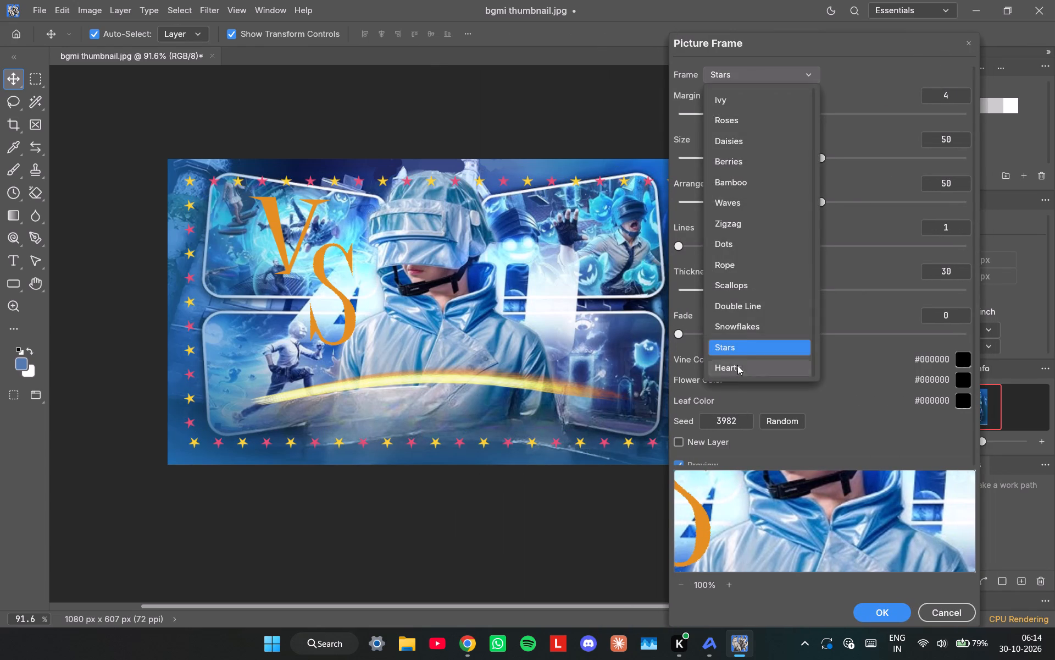
{"action": "left_click", "coordinate": [742, 329]}
{"action": "left_click", "coordinate": [758, 82]}
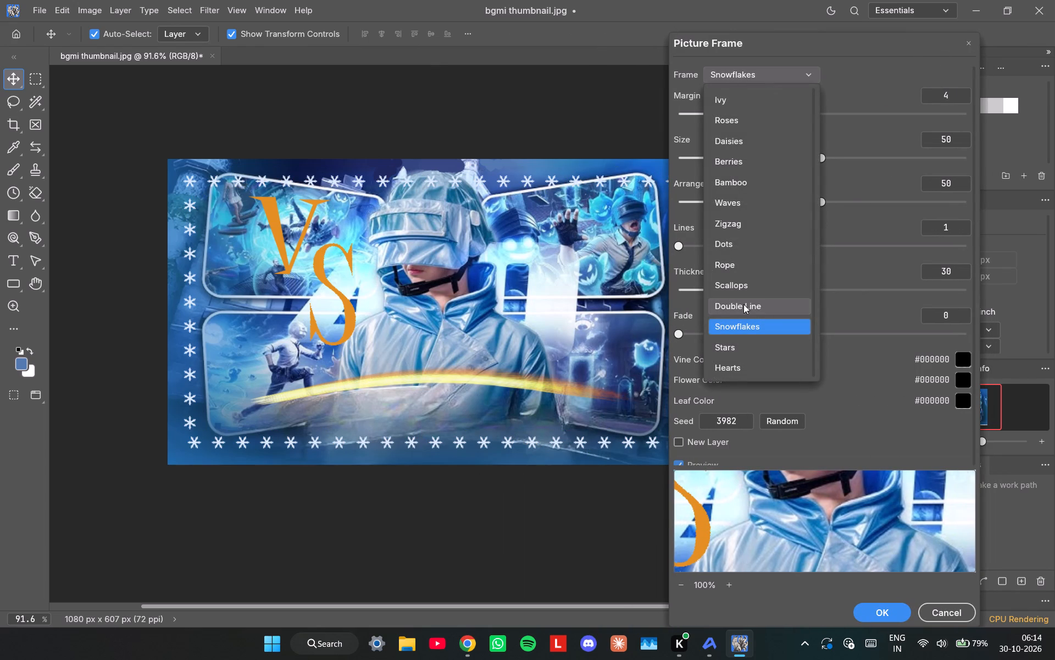
{"action": "left_click", "coordinate": [865, 63]}
Set the snowflake frame's margin to 0, size to 1 and thickness to 47.3, trying more lines but returning to 1.
{"action": "left_click_drag", "start_coordinate": [712, 112], "coordinate": [648, 110]}
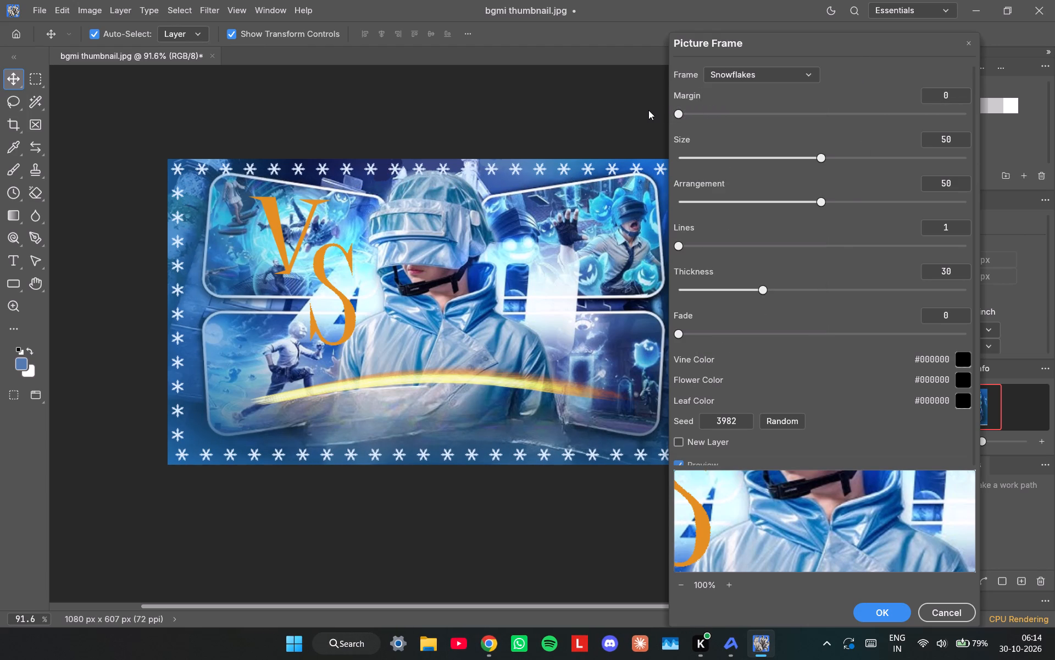
{"action": "left_click_drag", "start_coordinate": [808, 156], "coordinate": [680, 148]}
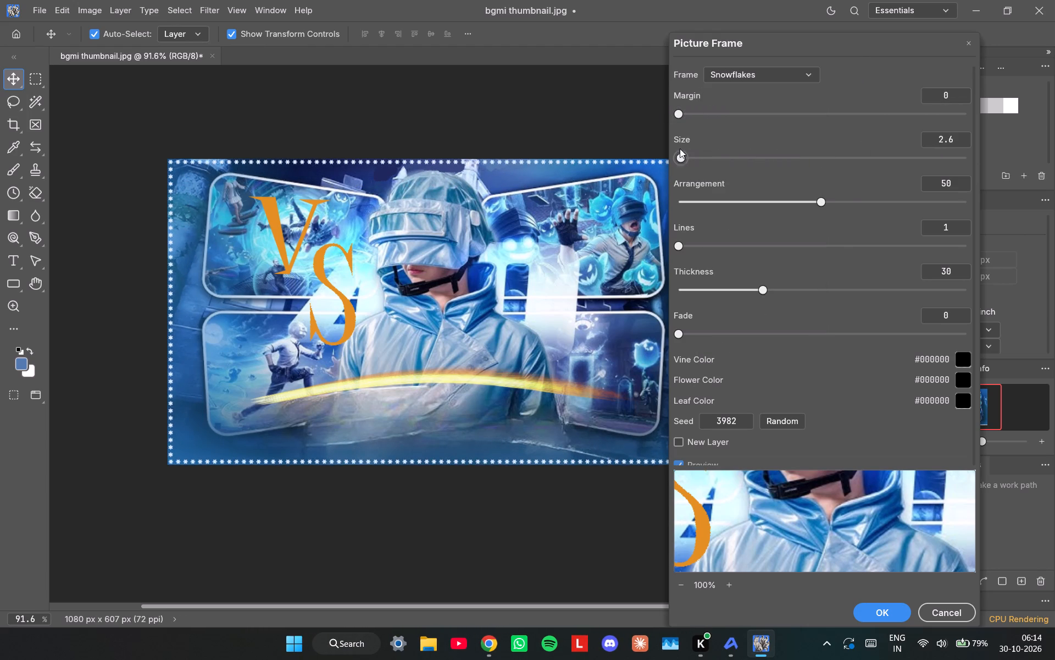
{"action": "left_click_drag", "start_coordinate": [680, 148], "coordinate": [647, 147]}
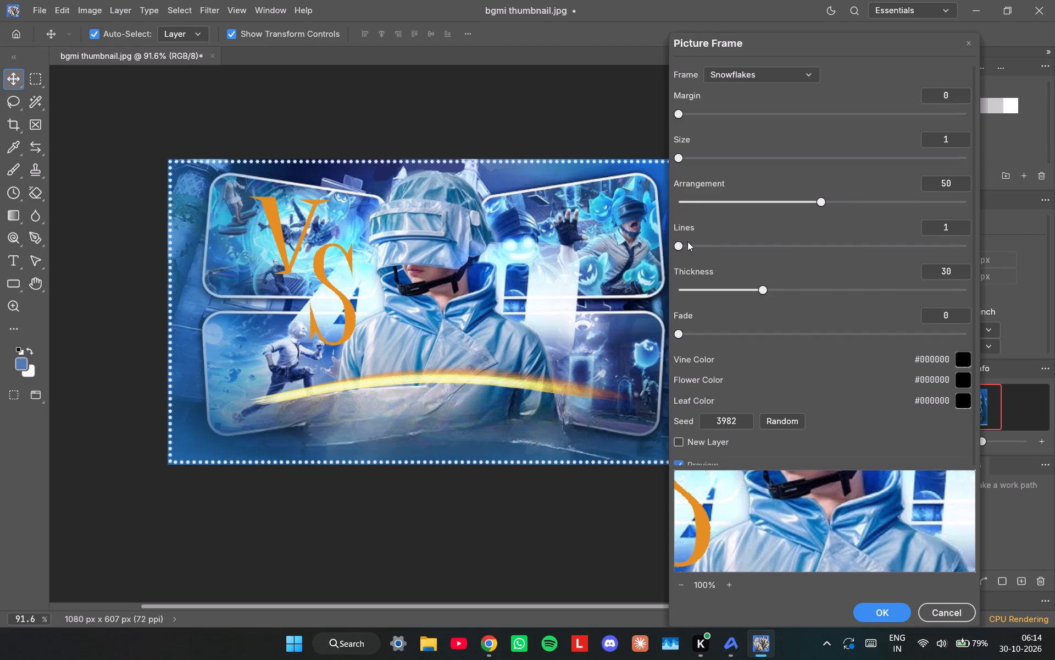
{"action": "left_click_drag", "start_coordinate": [685, 243], "coordinate": [835, 243]}
{"action": "left_click_drag", "start_coordinate": [837, 243], "coordinate": [640, 249]}
{"action": "left_click_drag", "start_coordinate": [762, 285], "coordinate": [837, 293]}
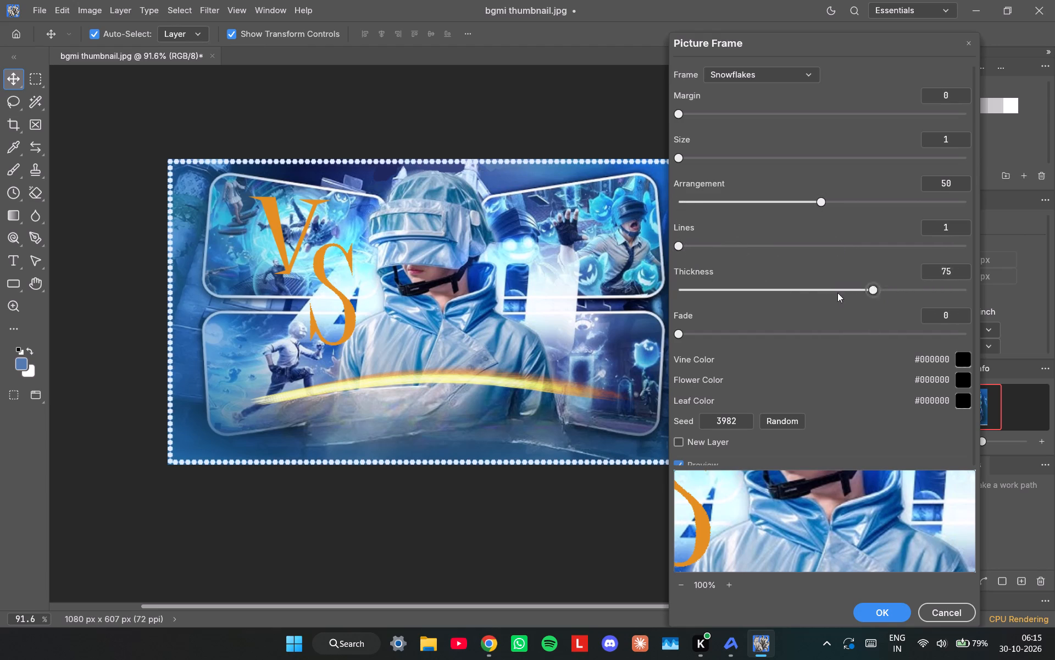
{"action": "left_click_drag", "start_coordinate": [837, 293], "coordinate": [806, 286]}
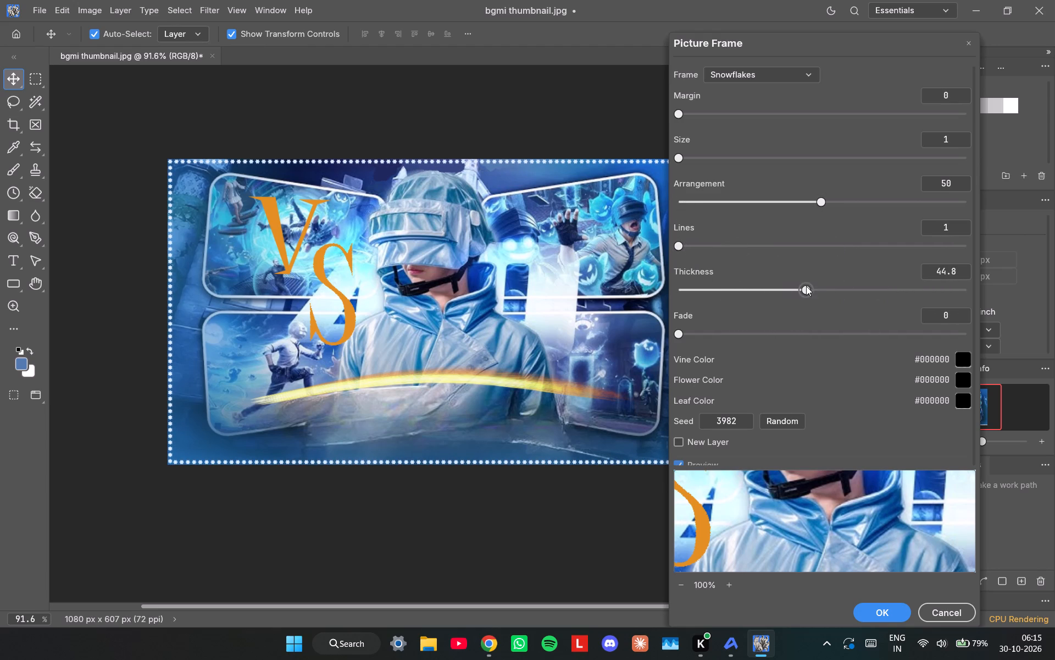
{"action": "left_click_drag", "start_coordinate": [806, 286], "coordinate": [813, 286]}
Try stronger fades on the snowflake frame, return the fade to its minimum, and render the frame around the thumbnail.
{"action": "scroll", "coordinate": [769, 349], "scroll_direction": "down", "scroll_amount": 1}
{"action": "left_click_drag", "start_coordinate": [679, 321], "coordinate": [725, 327]}
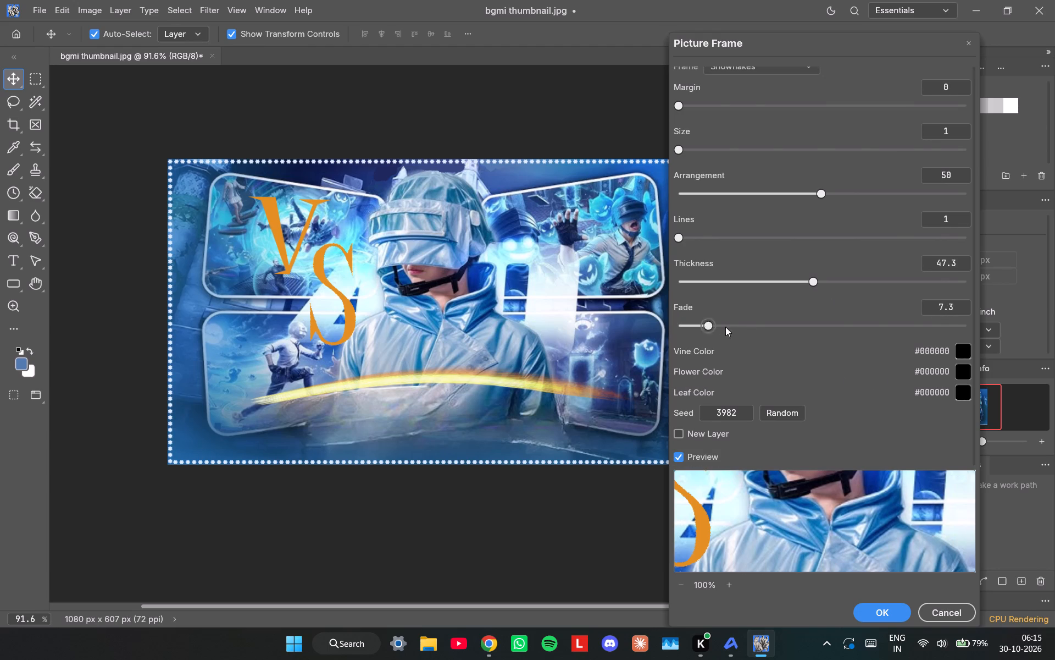
{"action": "left_click_drag", "start_coordinate": [725, 327], "coordinate": [924, 341]}
{"action": "left_click_drag", "start_coordinate": [924, 341], "coordinate": [683, 341]}
{"action": "left_click_drag", "start_coordinate": [771, 330], "coordinate": [662, 326]}
{"action": "scroll", "coordinate": [835, 342], "scroll_direction": "down", "scroll_amount": 5}
{"action": "left_click", "coordinate": [889, 611]}
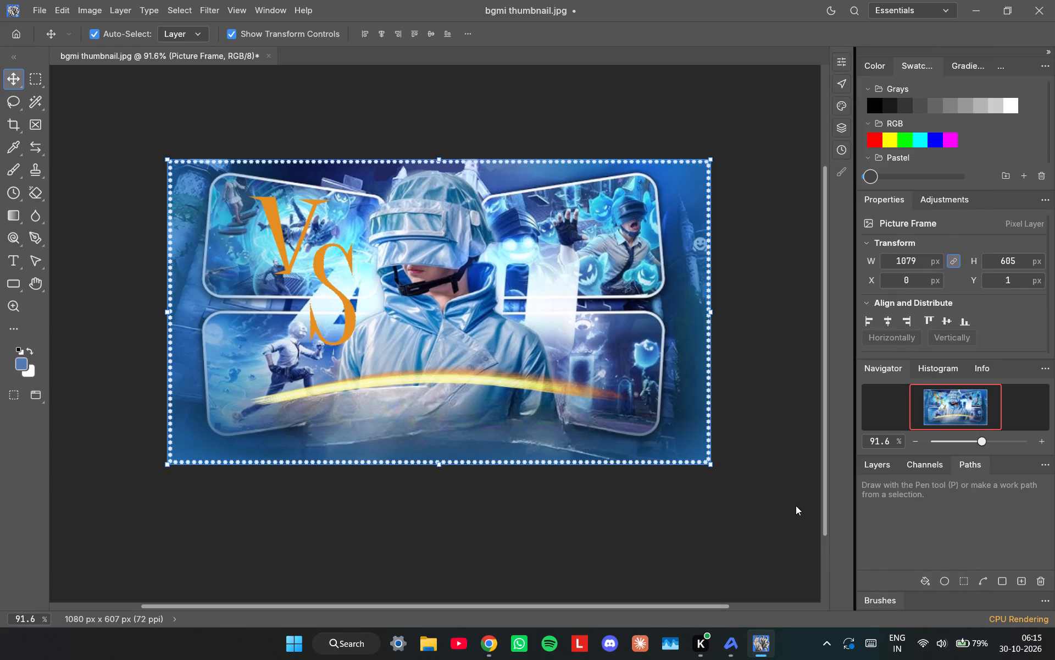
{"action": "left_click", "coordinate": [754, 505]}
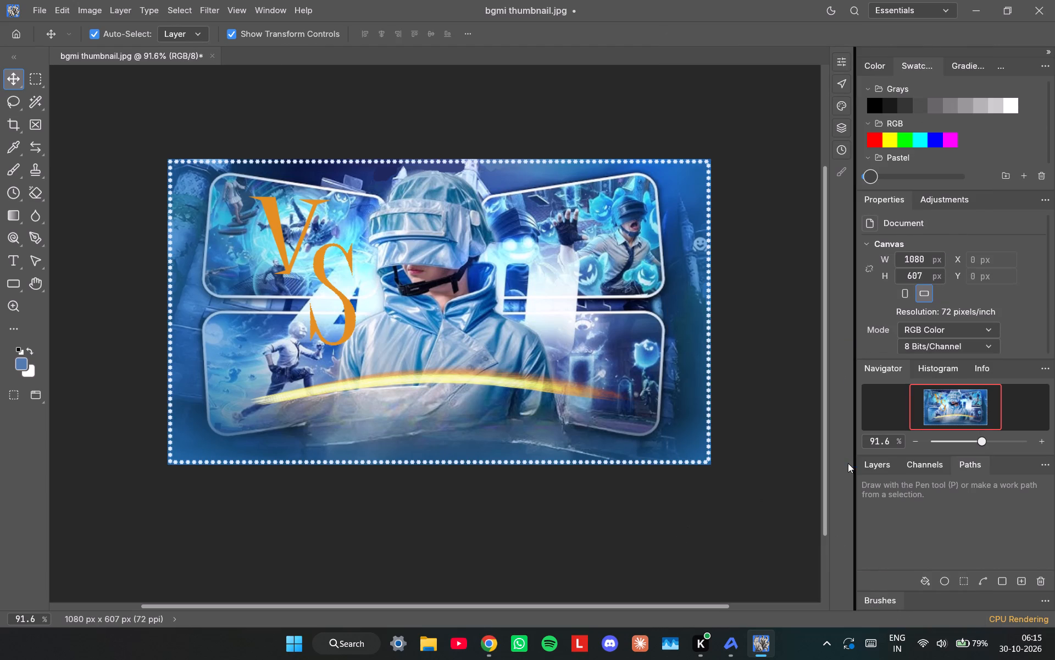
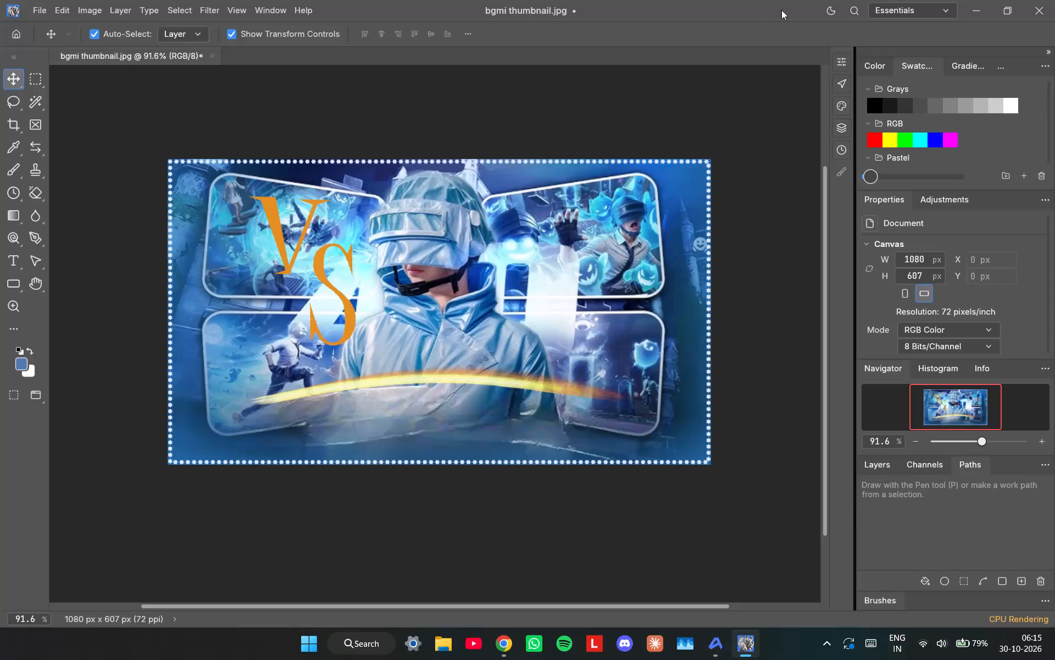
Close the image editor, saving the edited thumbnail as the PSD document "bgmi thumbnail" in Downloads.
{"action": "left_click", "coordinate": [1054, 0]}
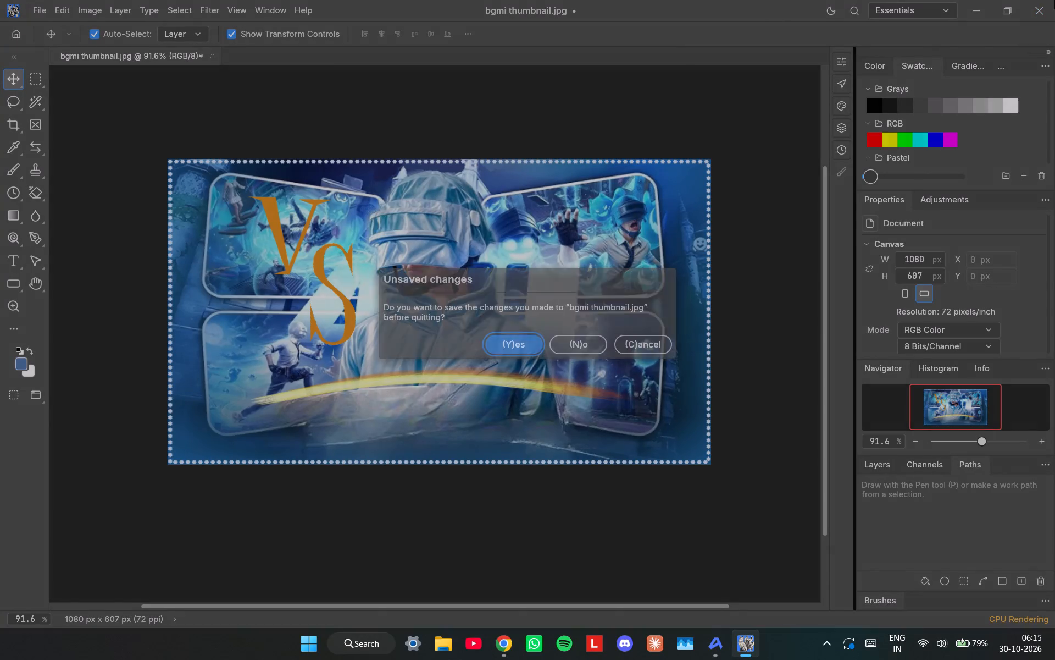
{"action": "left_click", "coordinate": [524, 338]}
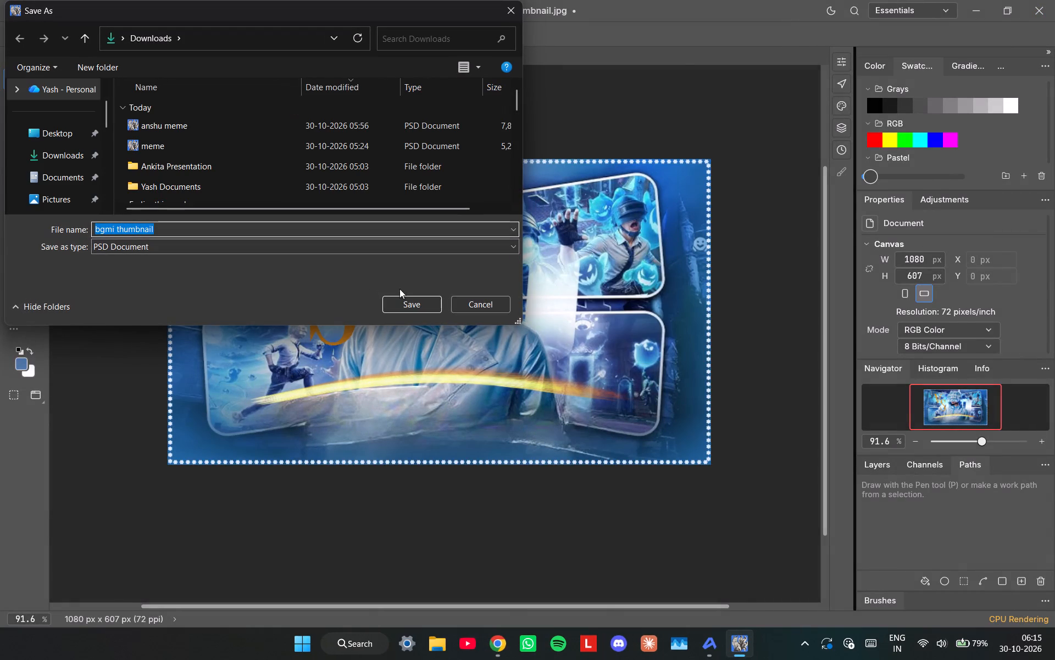
{"action": "left_click", "coordinate": [417, 296]}
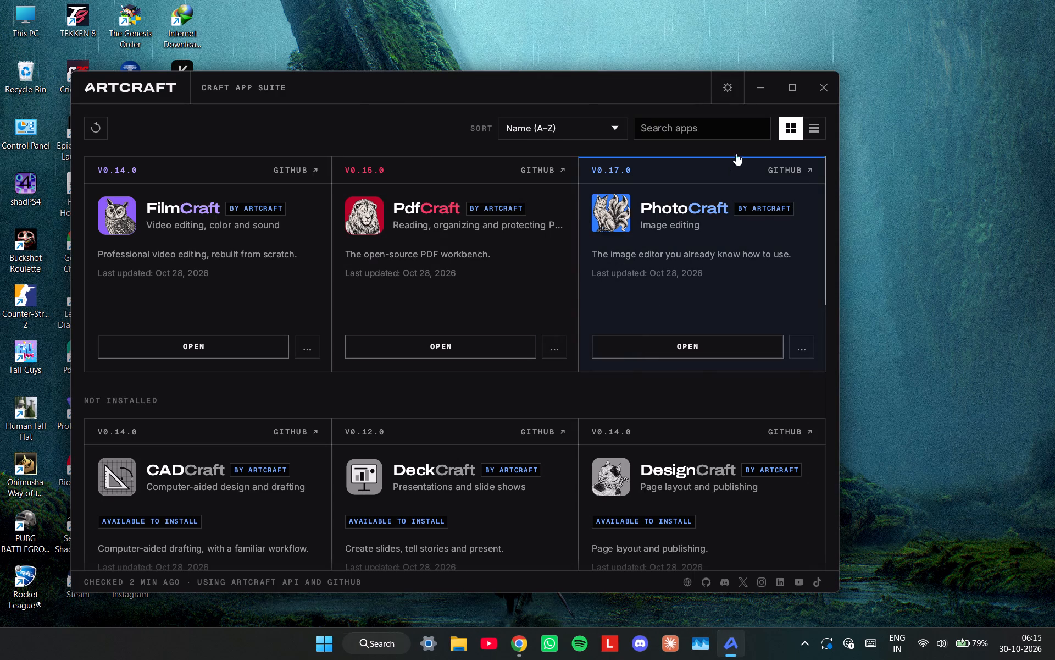
Close the ArtCraft launcher window.
{"action": "left_click", "coordinate": [823, 95]}
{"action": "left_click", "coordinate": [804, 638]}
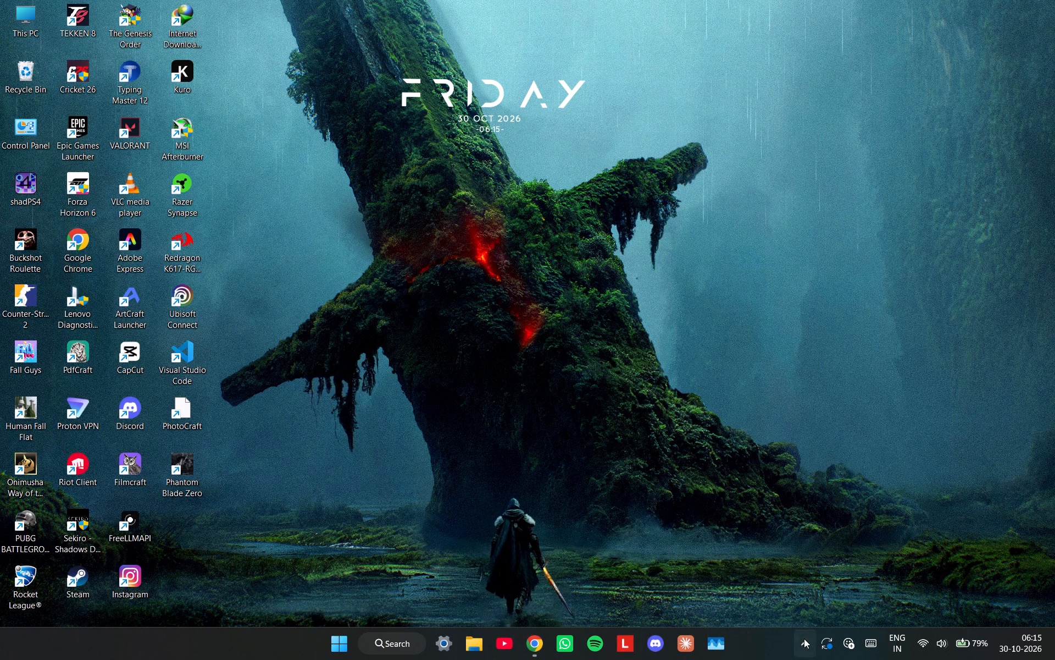